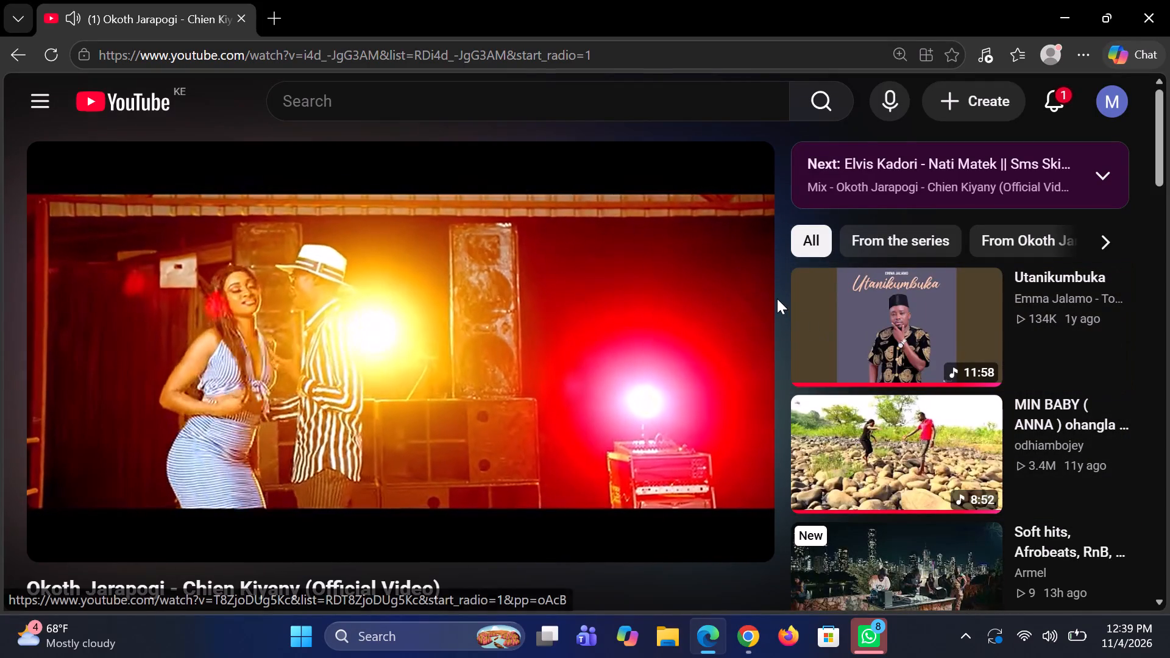
Search YouTube for "siaya kababa musa juma".
click(634, 105)
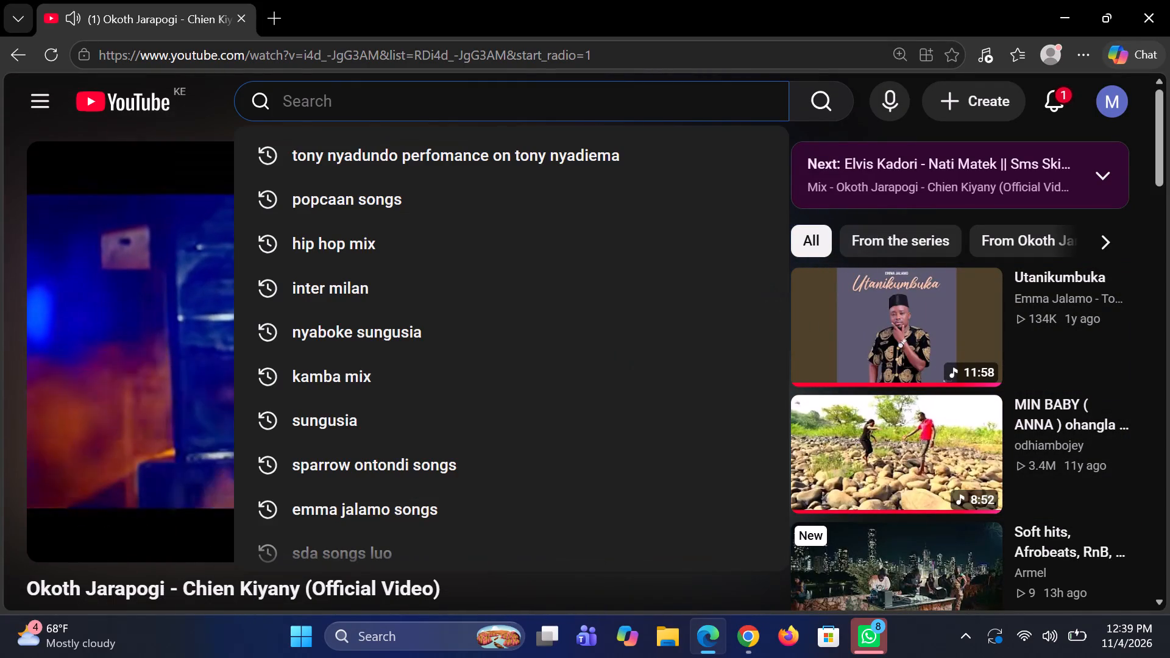
key(s)
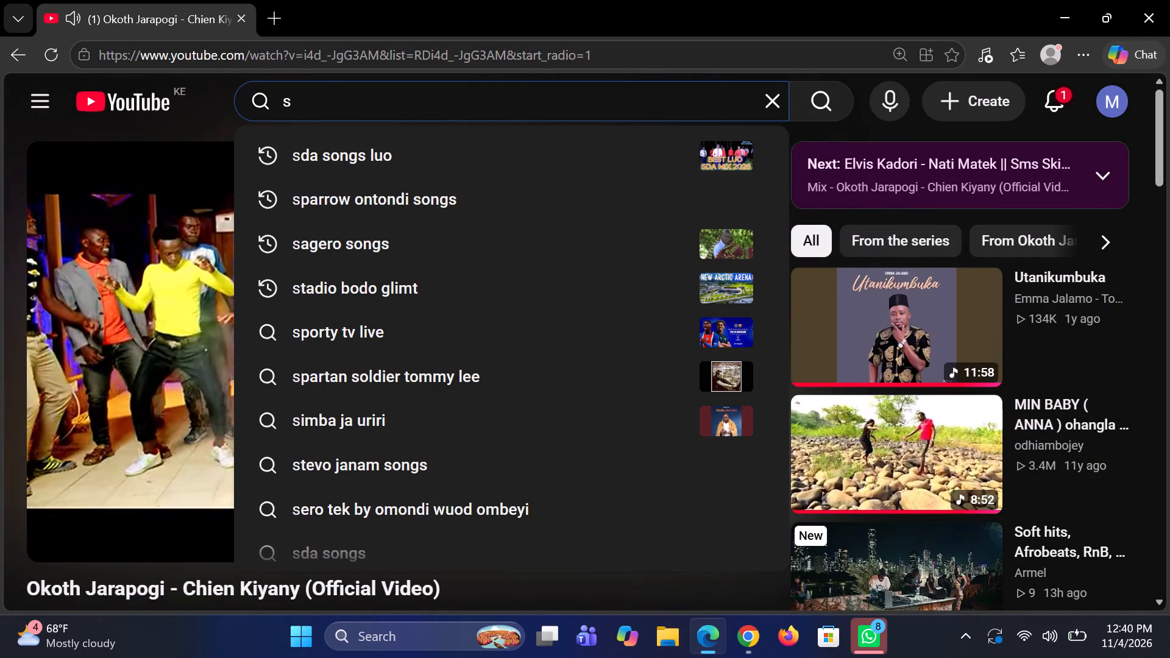
text(iaya kababa)
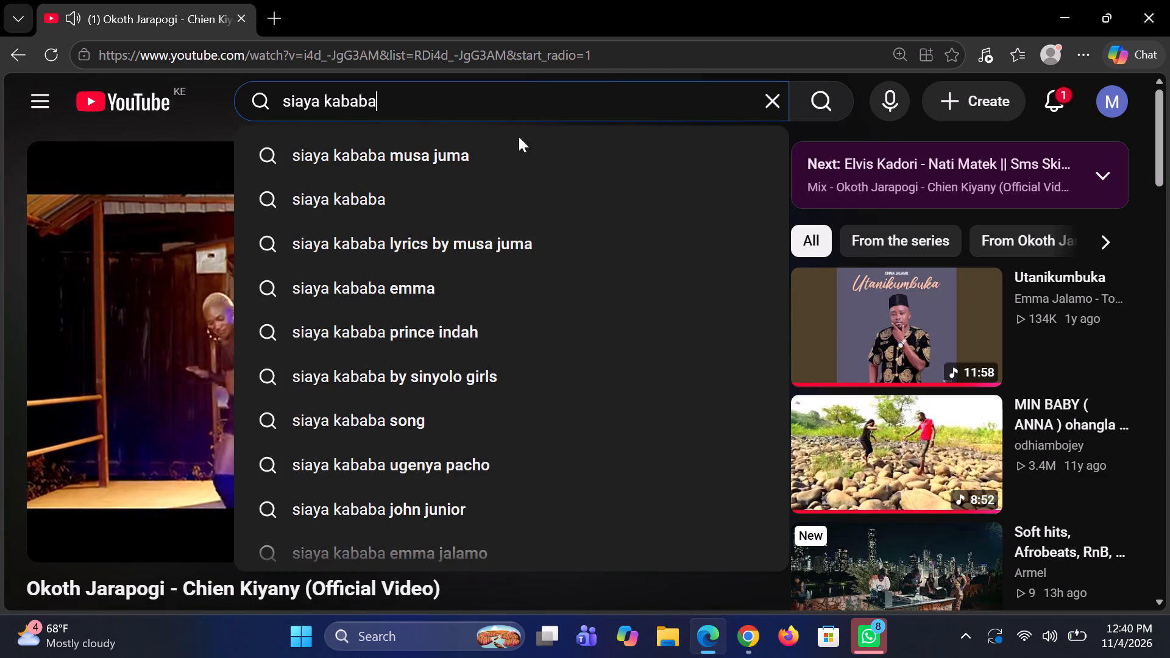
click(519, 161)
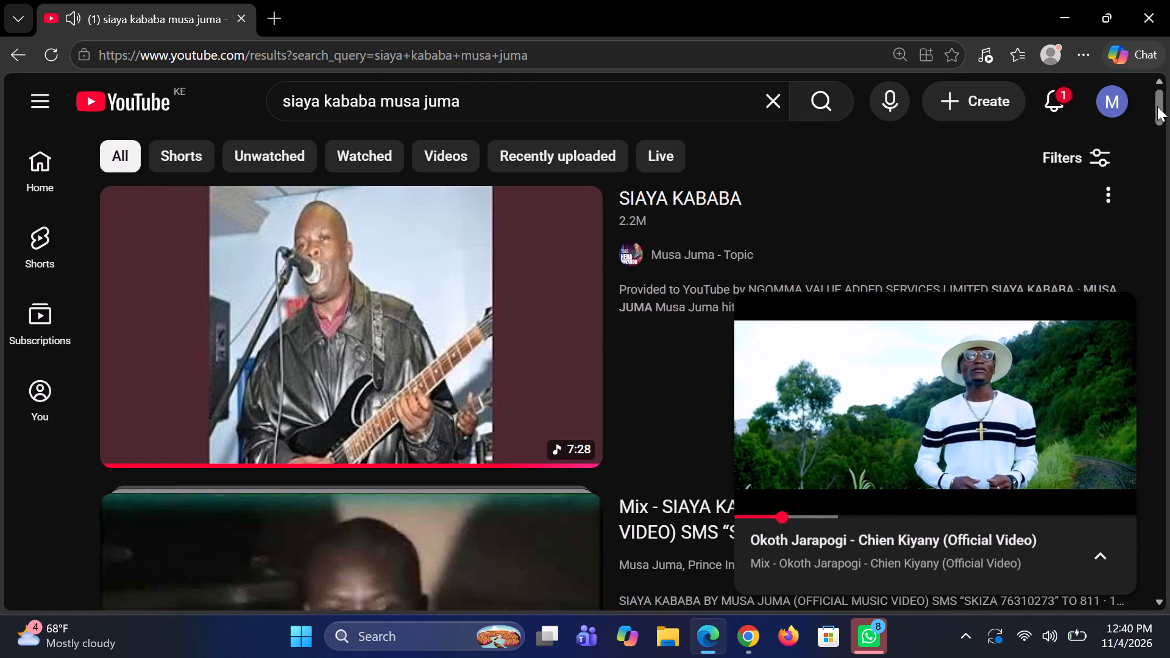
Play the 12:28 official music video of "Siaya Kababa" by Musa Juma from the search results.
drag(1157, 106, 1163, 129)
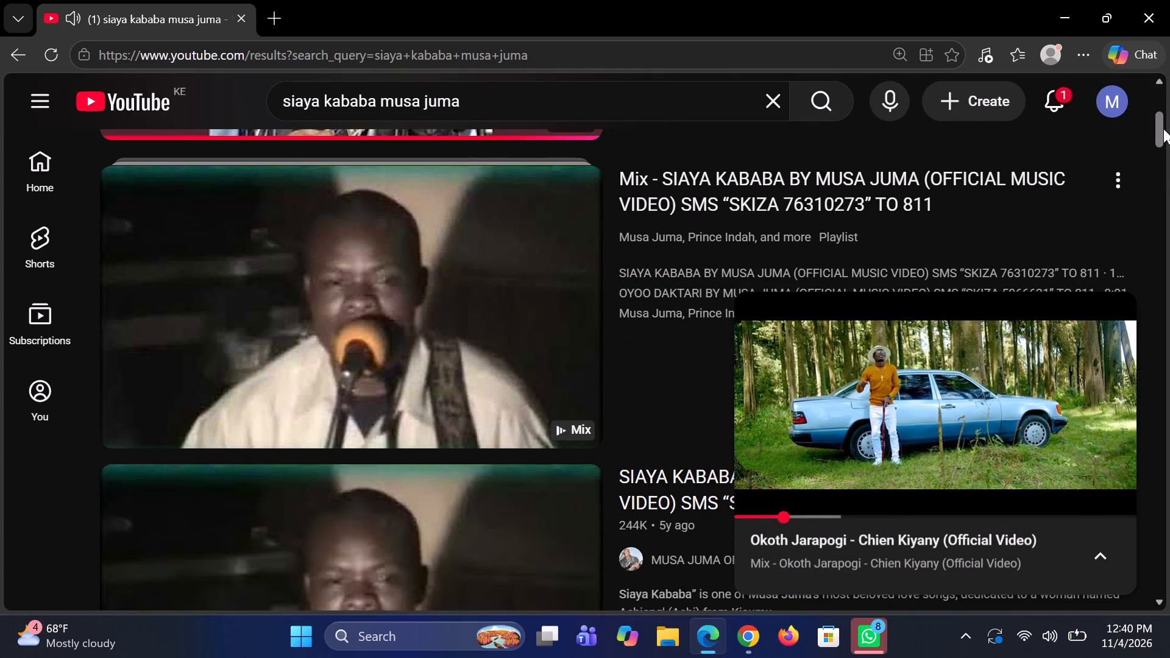
drag(1163, 129, 1162, 145)
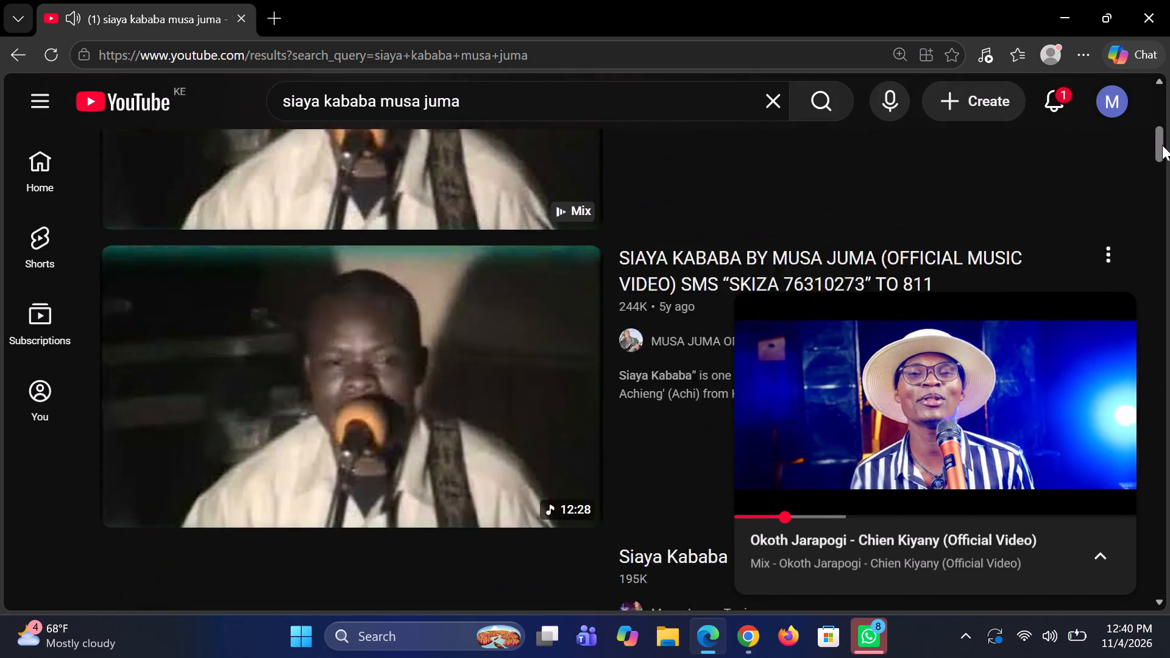
drag(1162, 145, 1164, 154)
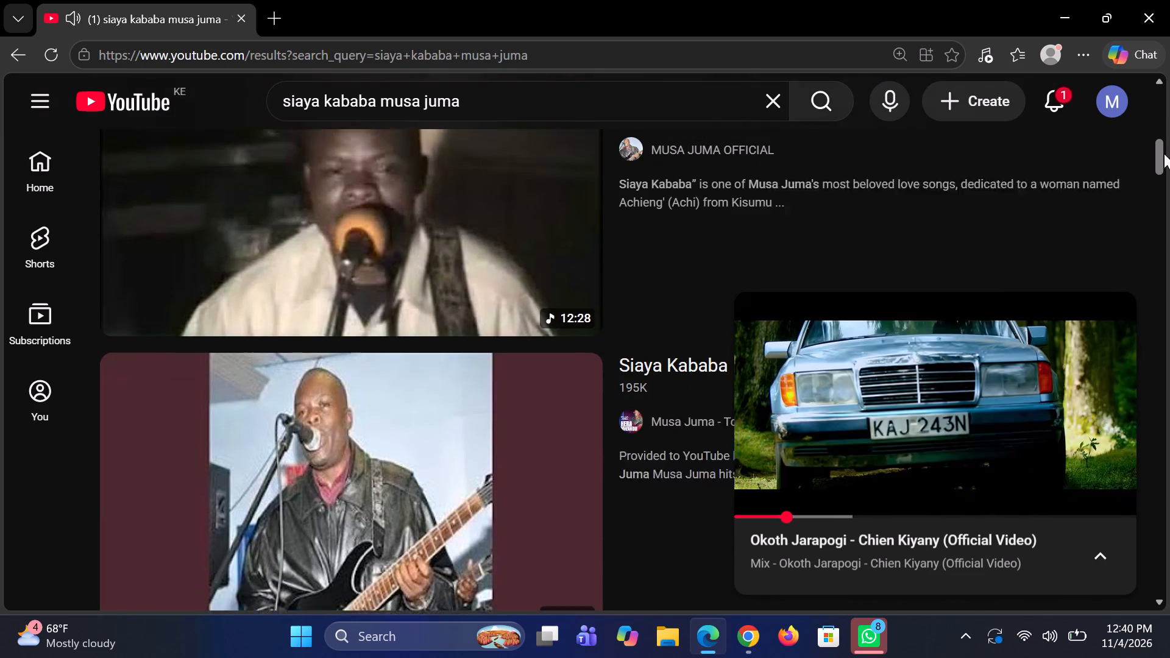
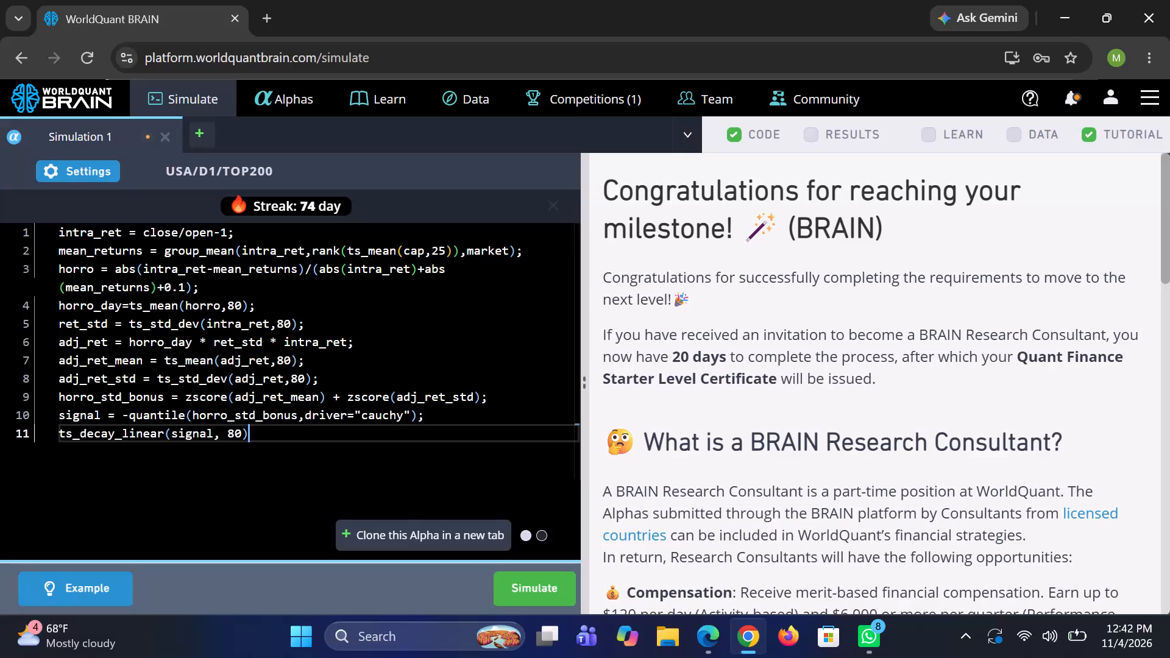
Run the simulation of the Simulation 1 alpha ending in ts_decay_linear(signal, 80) with the USA/D1/TOP200 settings.
click(557, 581)
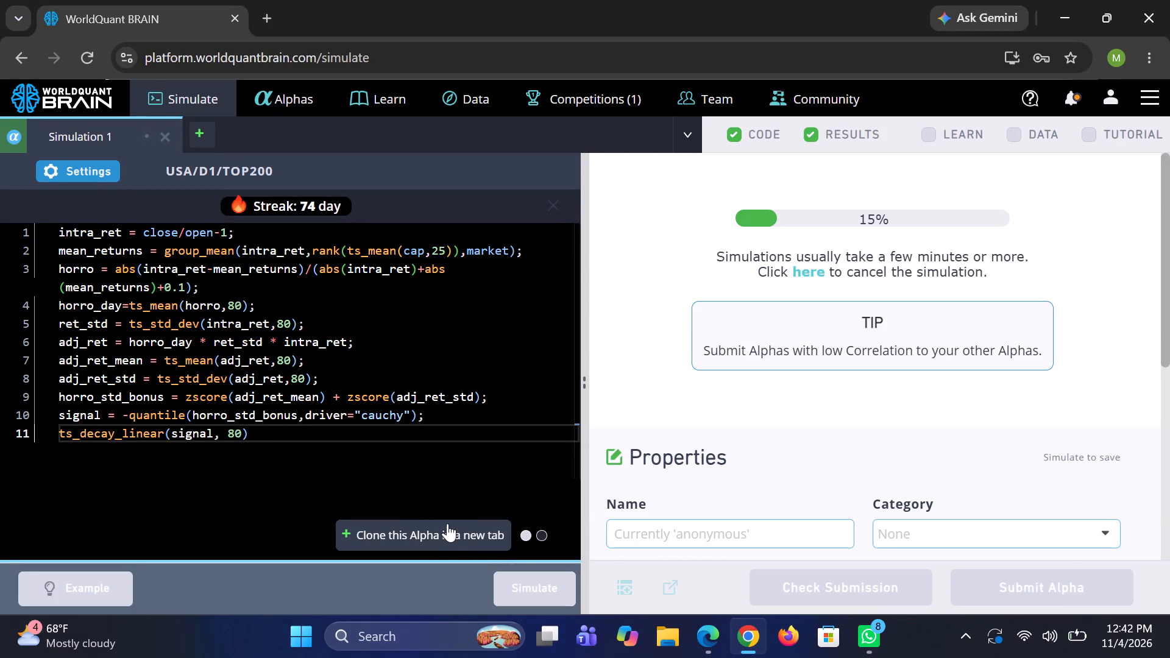
Switch to Microsoft Edge to view the "Siaya Kababa" music video on YouTube.
click(711, 641)
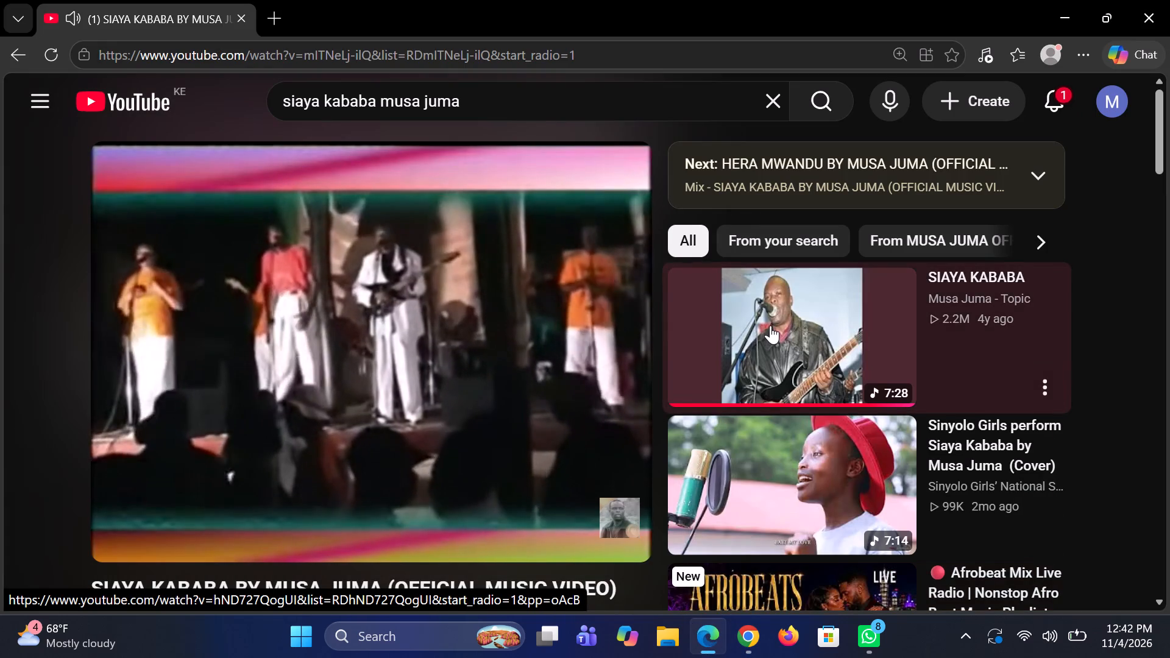
Play the 7:28 "SIAYA KABABA" track from Musa Juma - Topic in the suggested videos.
click(770, 325)
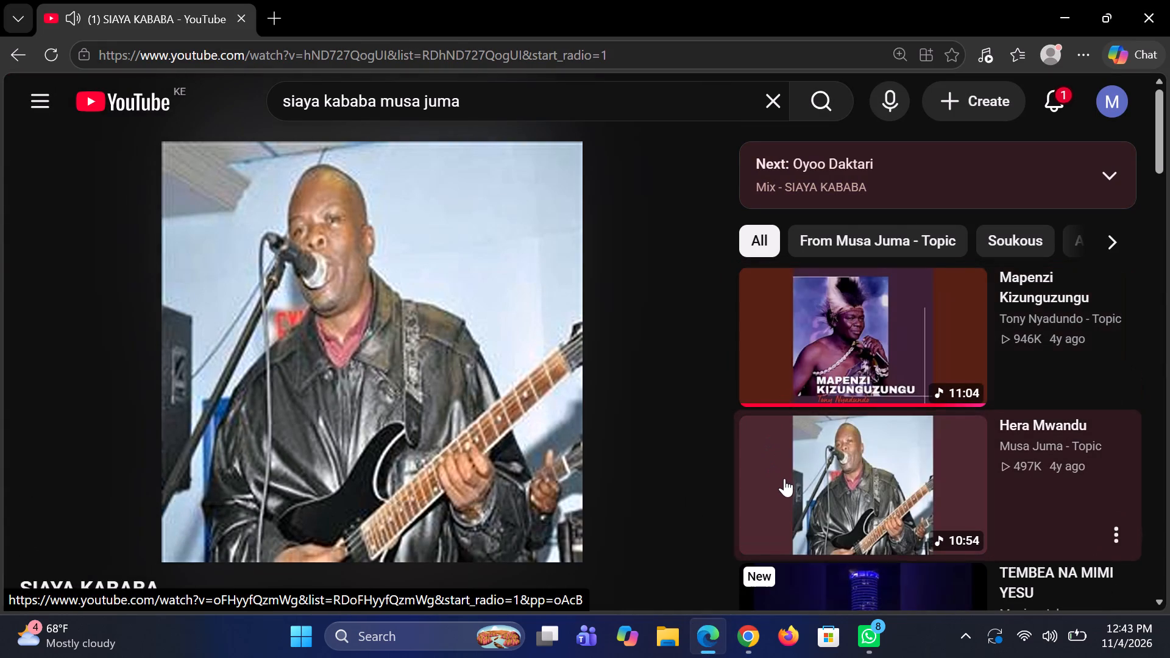
Switch to Google Chrome with the WorldQuant BRAIN simulation page in view.
click(745, 633)
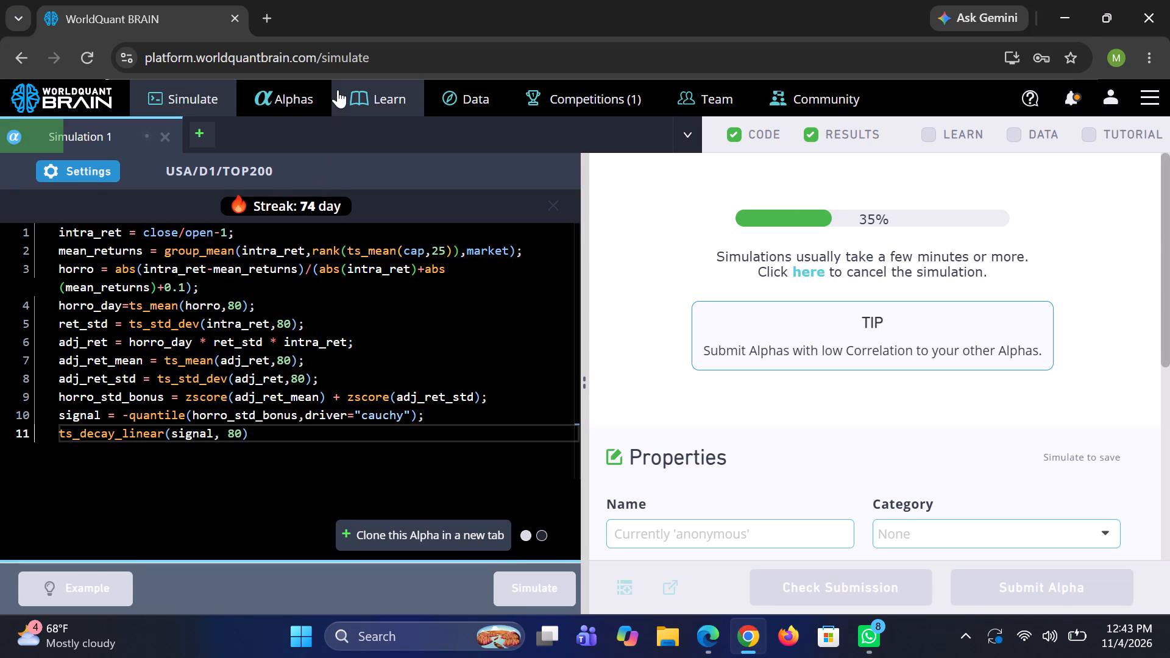
click(263, 13)
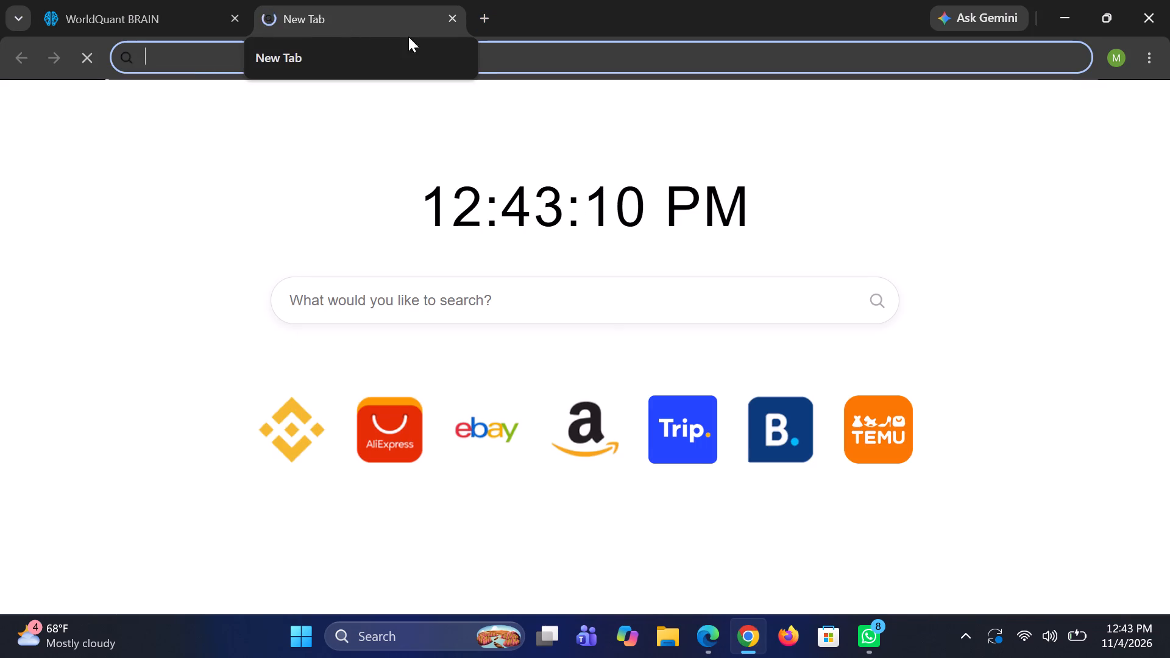
click(452, 19)
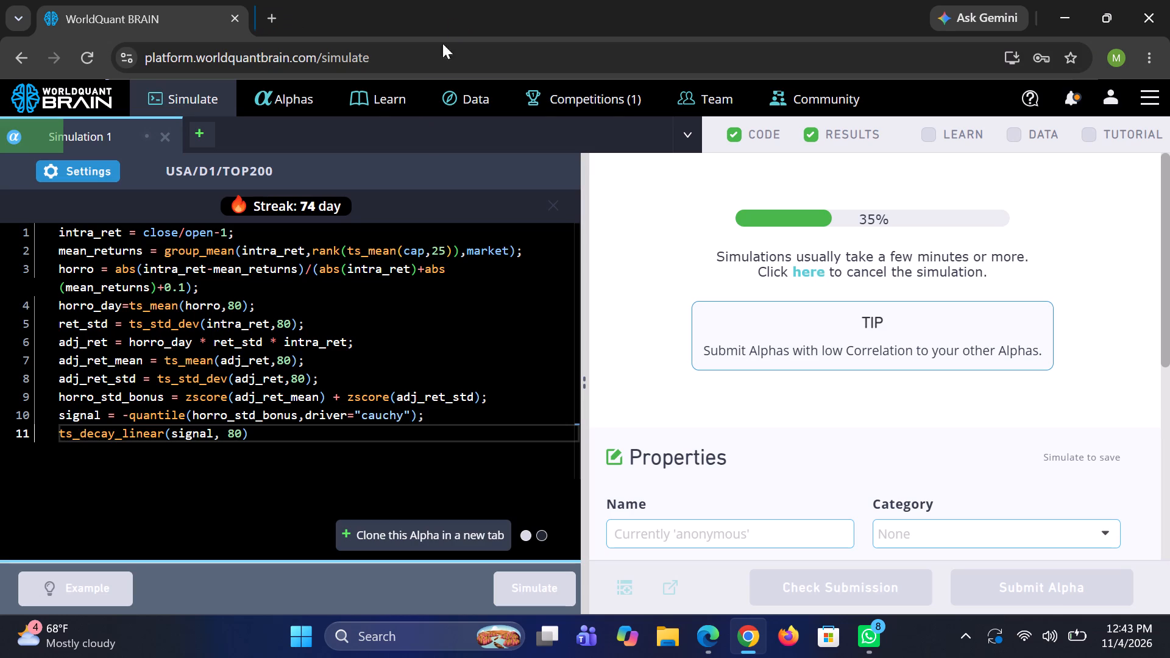
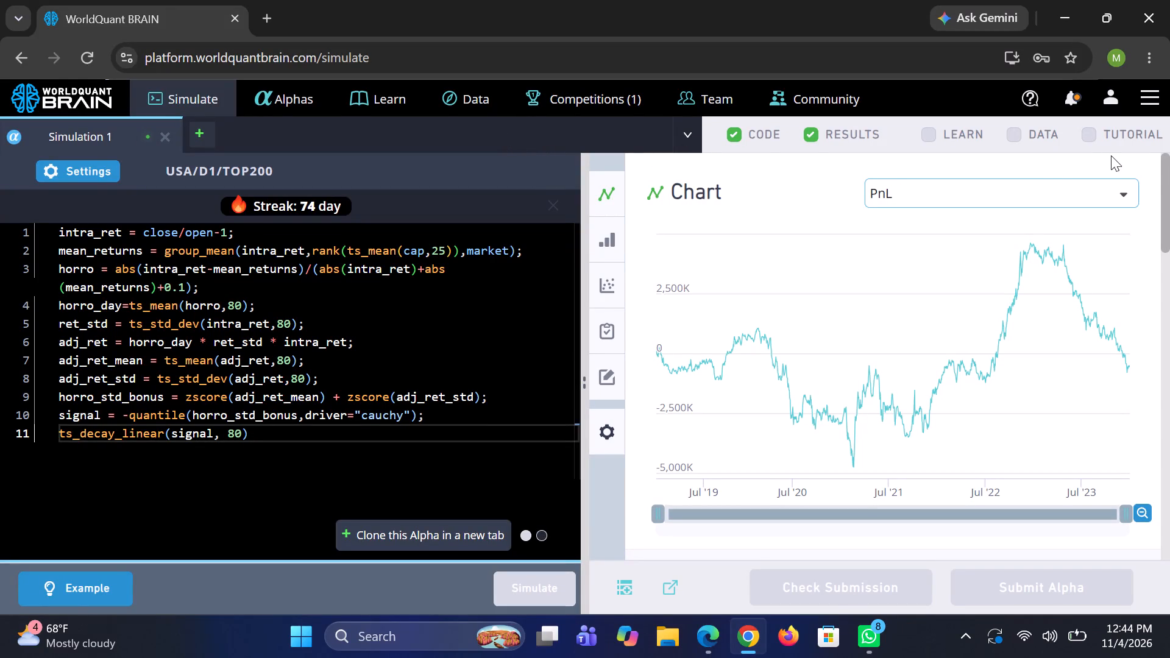
Review the alpha's simulation results, from the aggregate and yearly performance data down to the IS Testing Status section.
drag(1169, 175, 1169, 294)
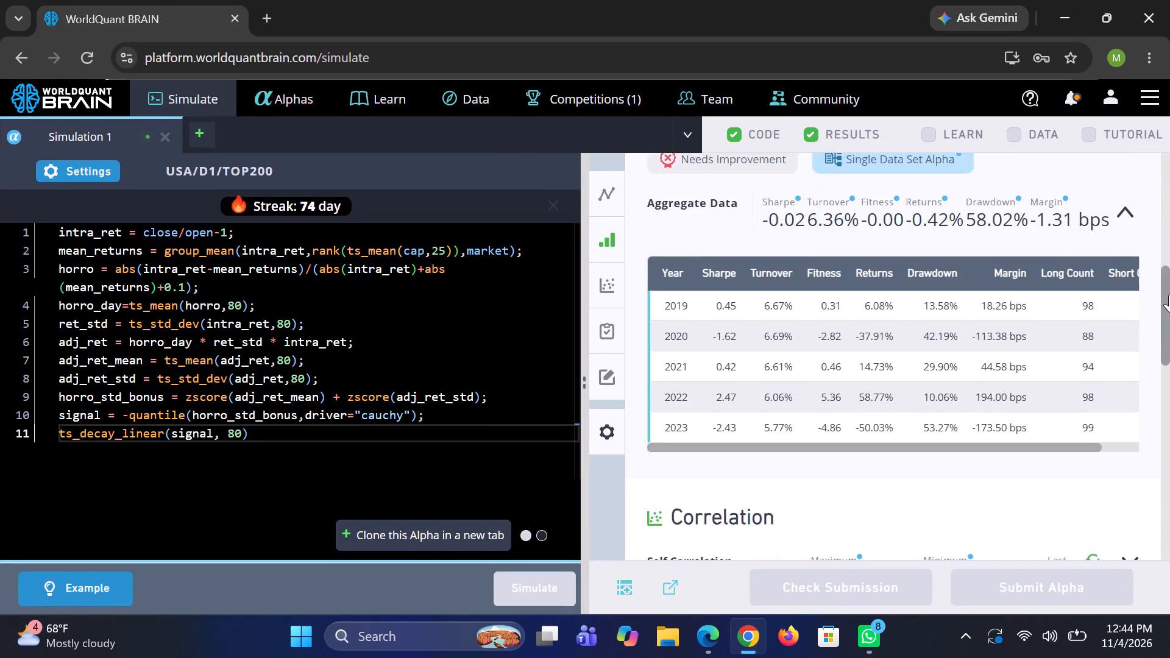
drag(1169, 294, 1169, 403)
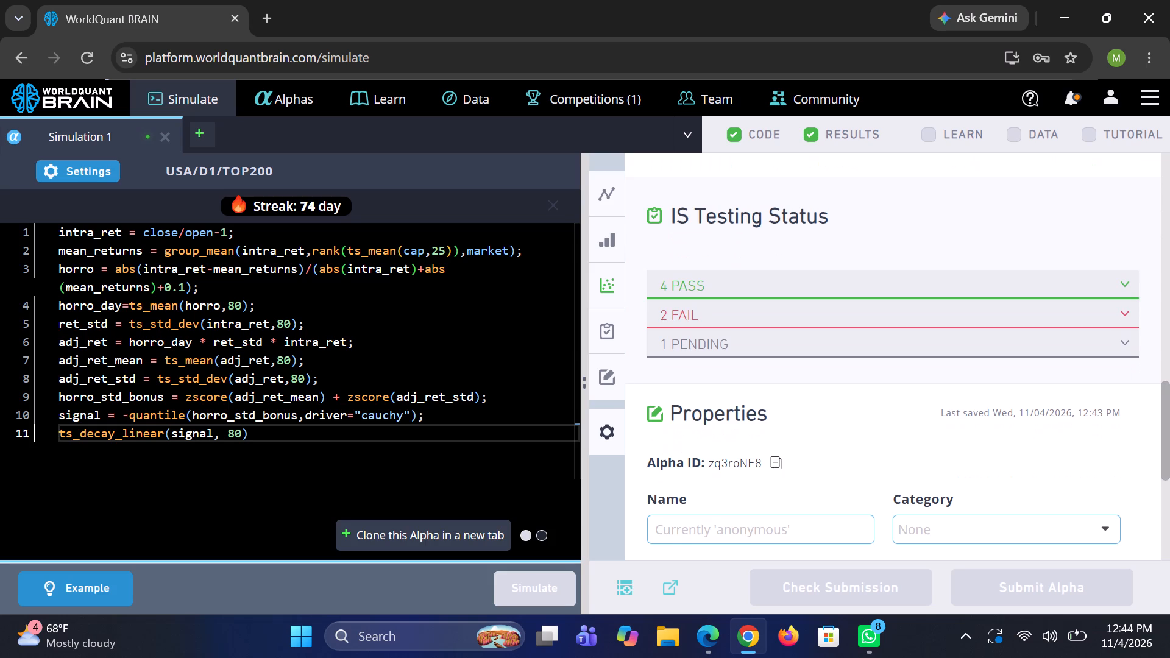
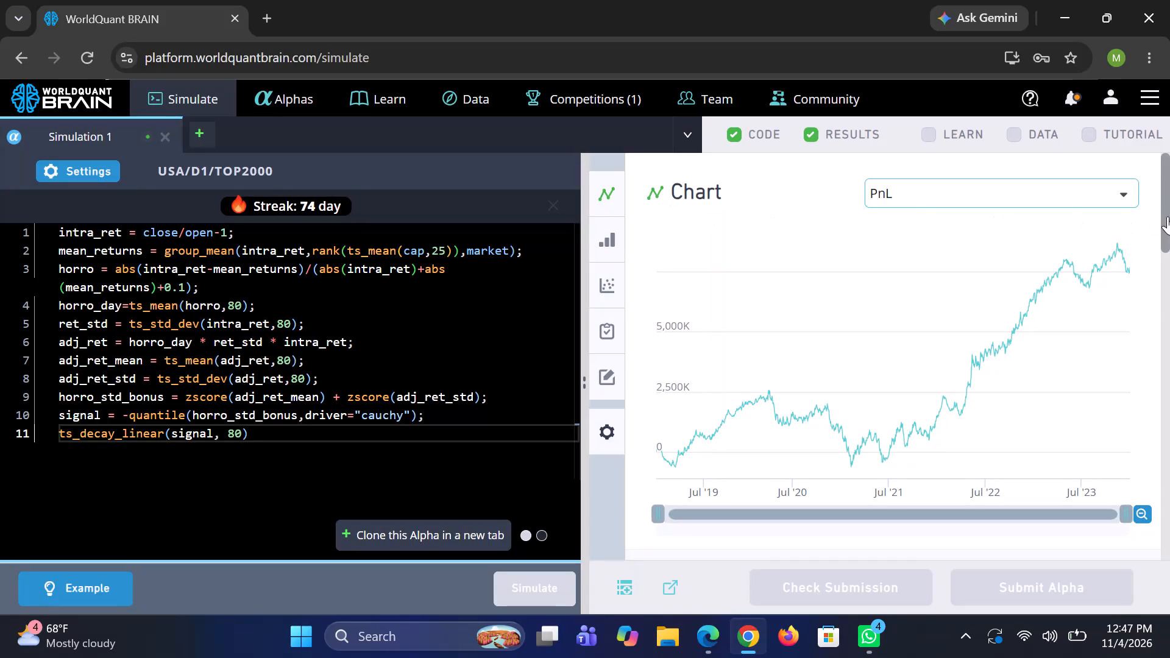
In the Simulation 1 settings, set the alpha's decay to 0.
drag(1169, 203, 1169, 303)
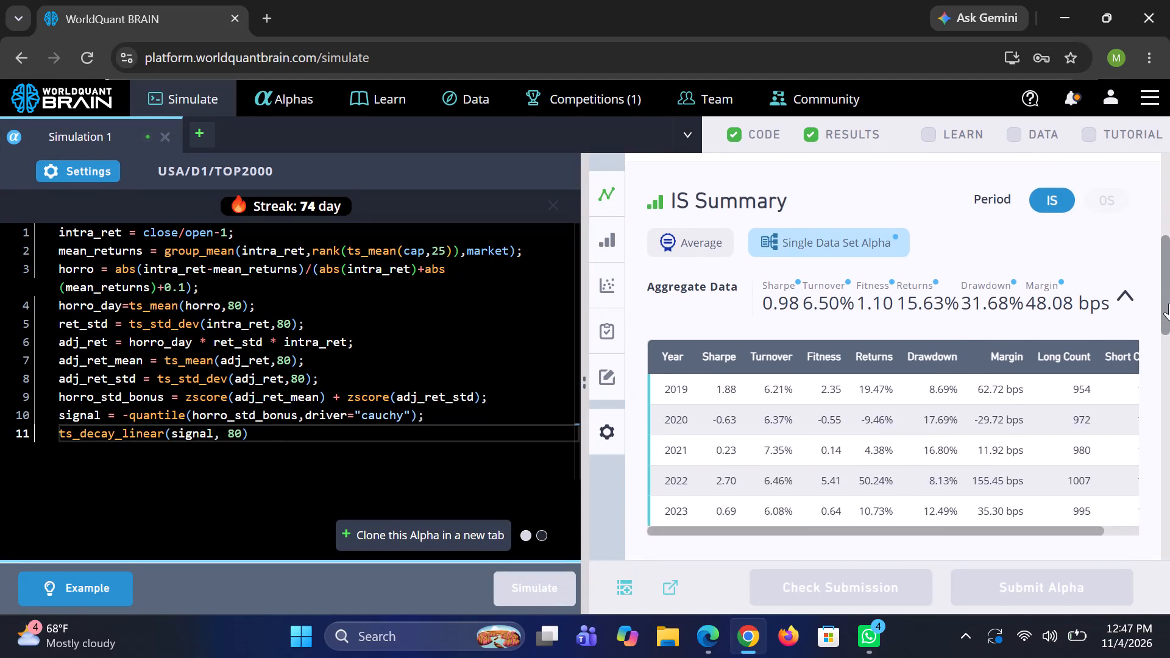
drag(1169, 303, 1169, 305)
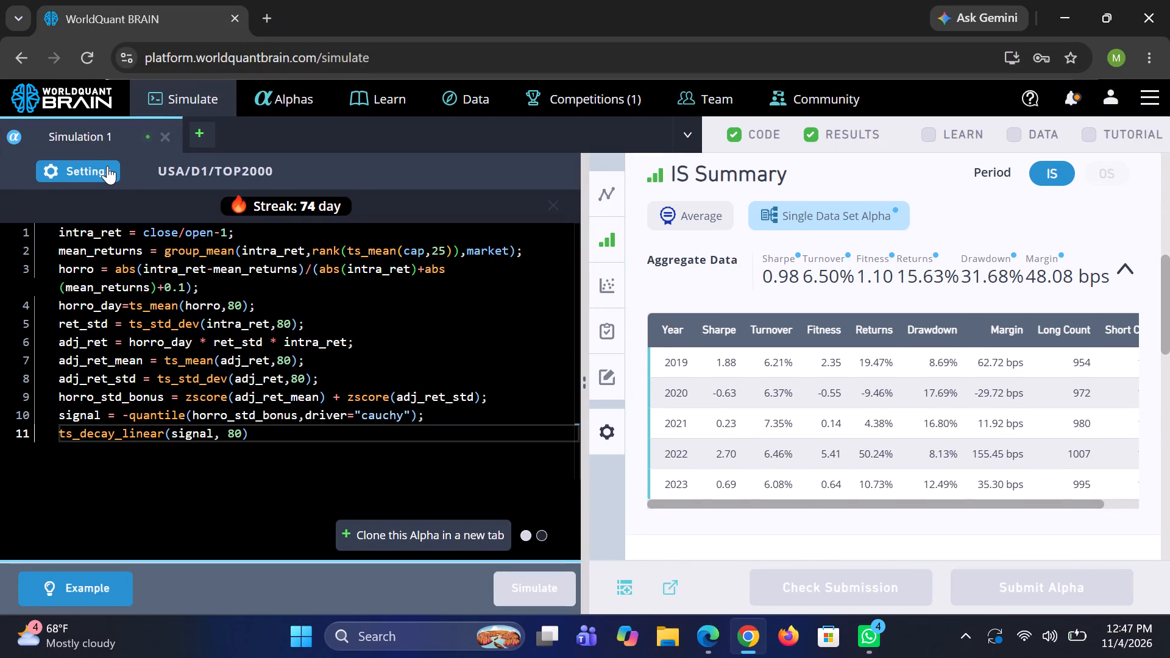
click(107, 169)
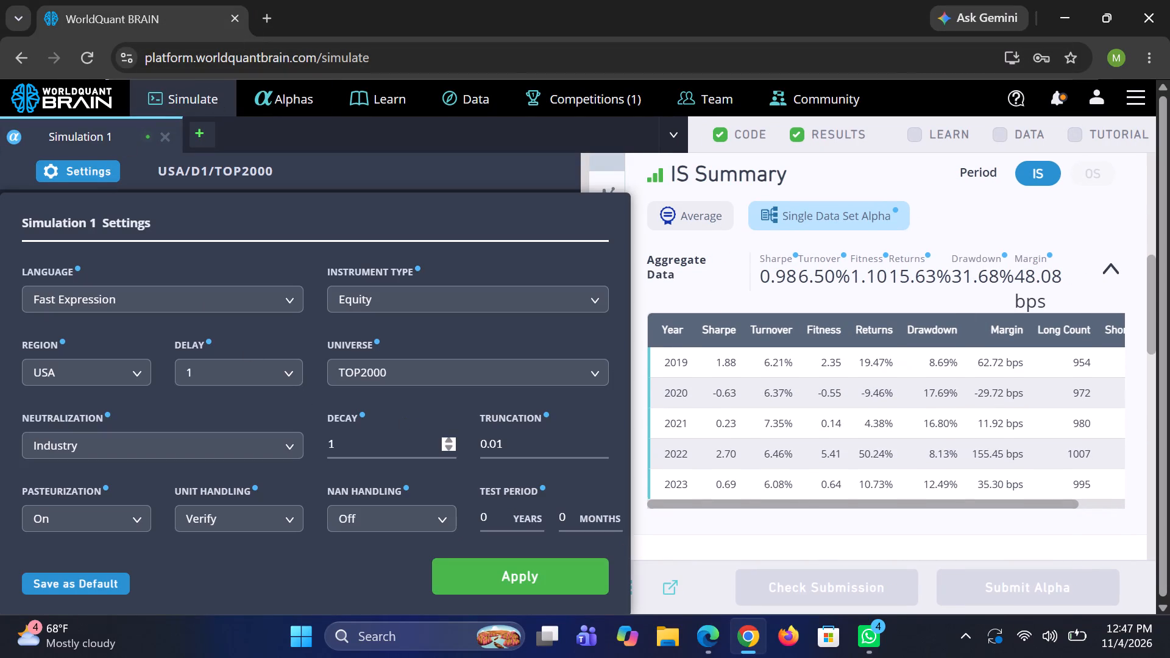
click(395, 441)
key(BackSpace)
key(0)
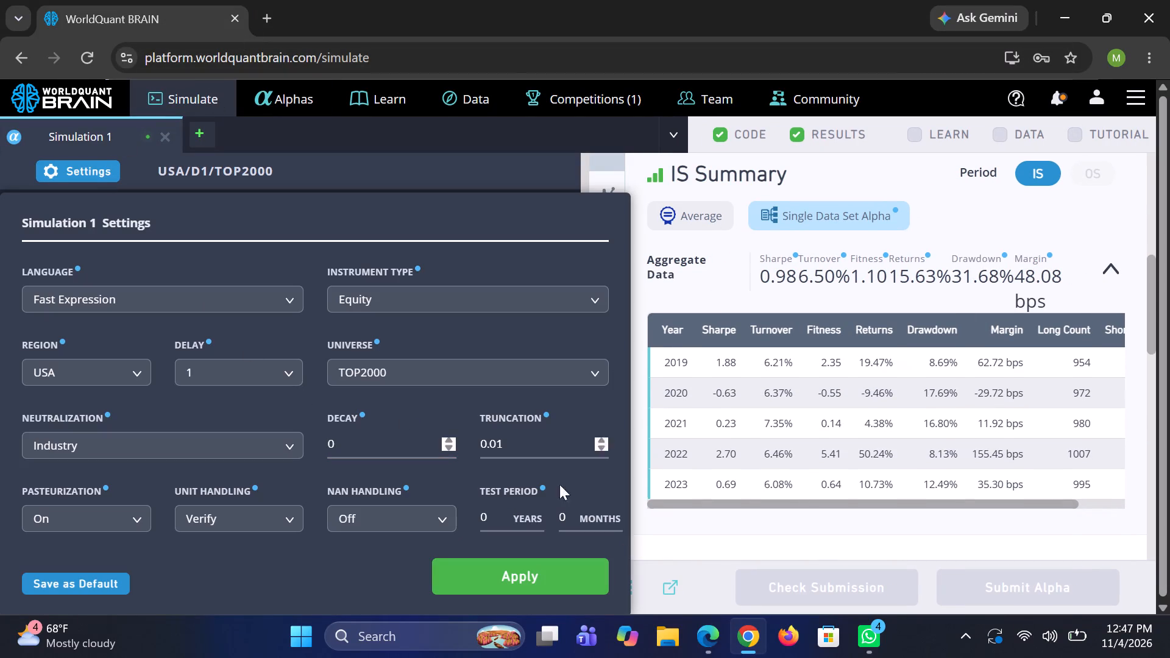
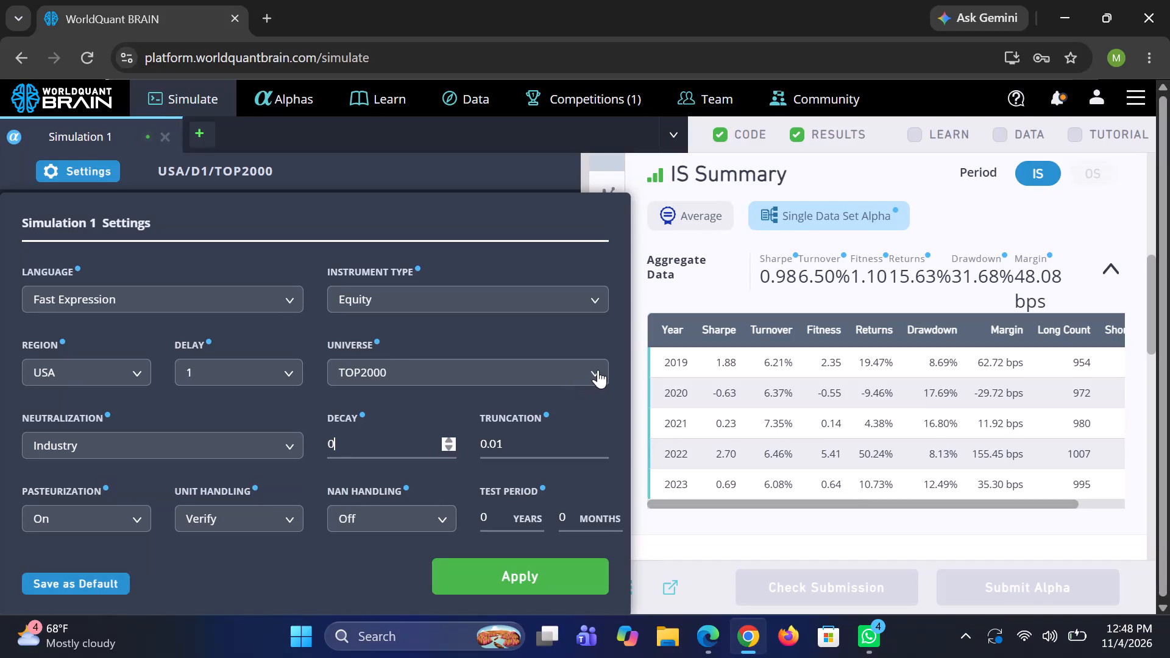
Set the simulation universe to TOP3000 and apply the changed settings.
click(598, 370)
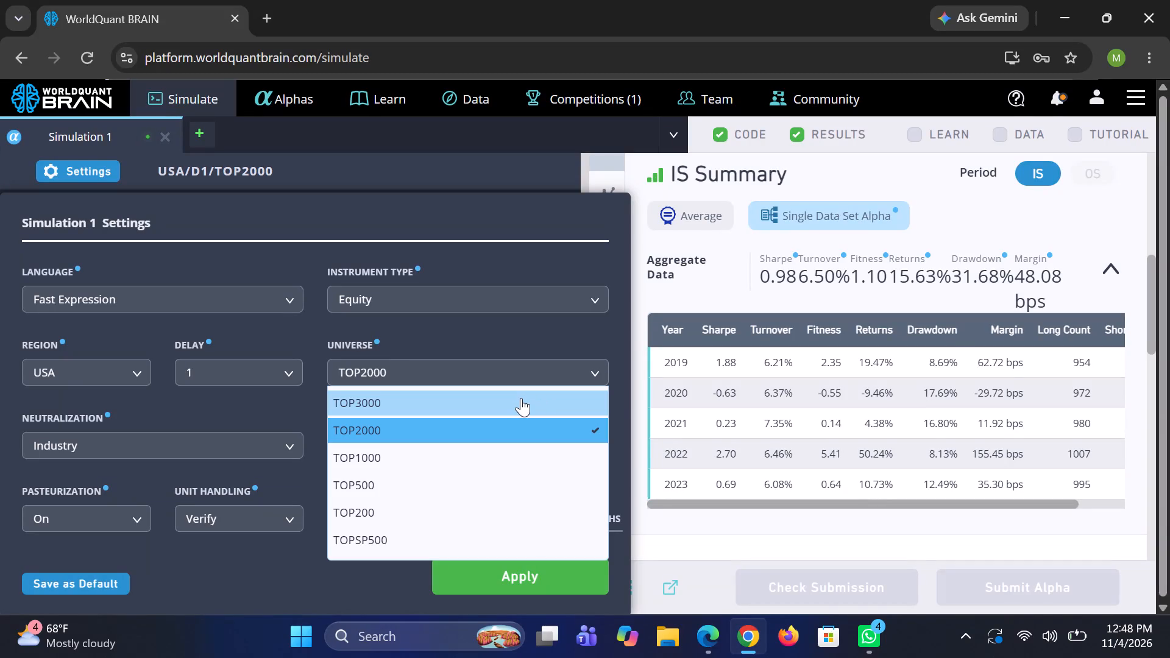
click(521, 398)
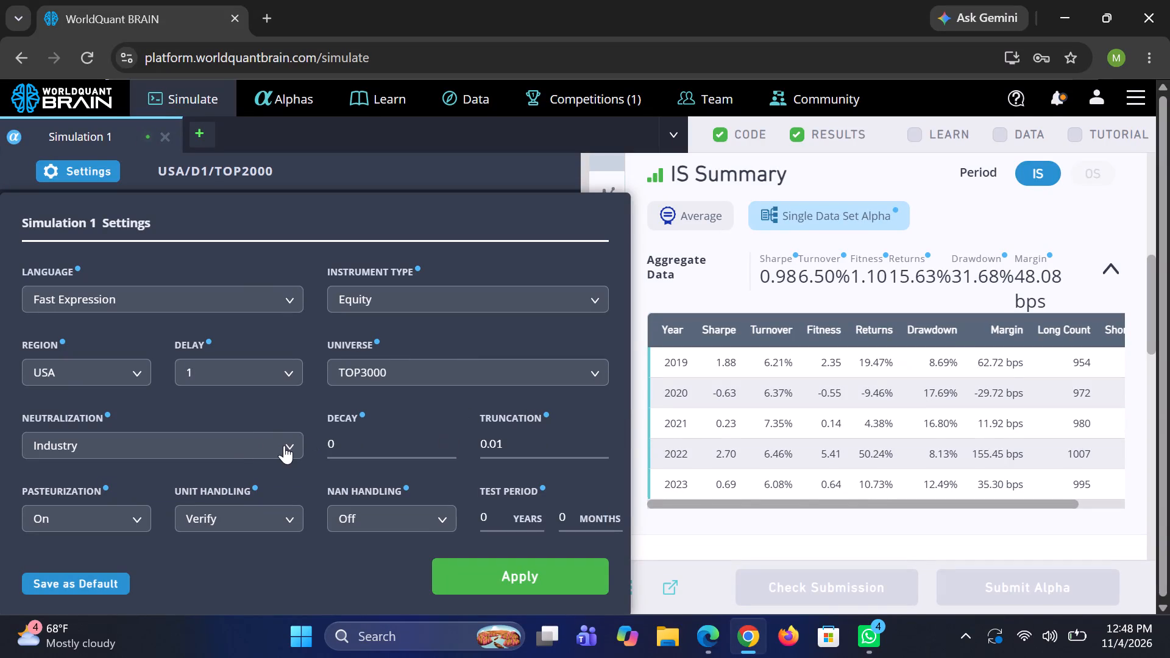
click(481, 576)
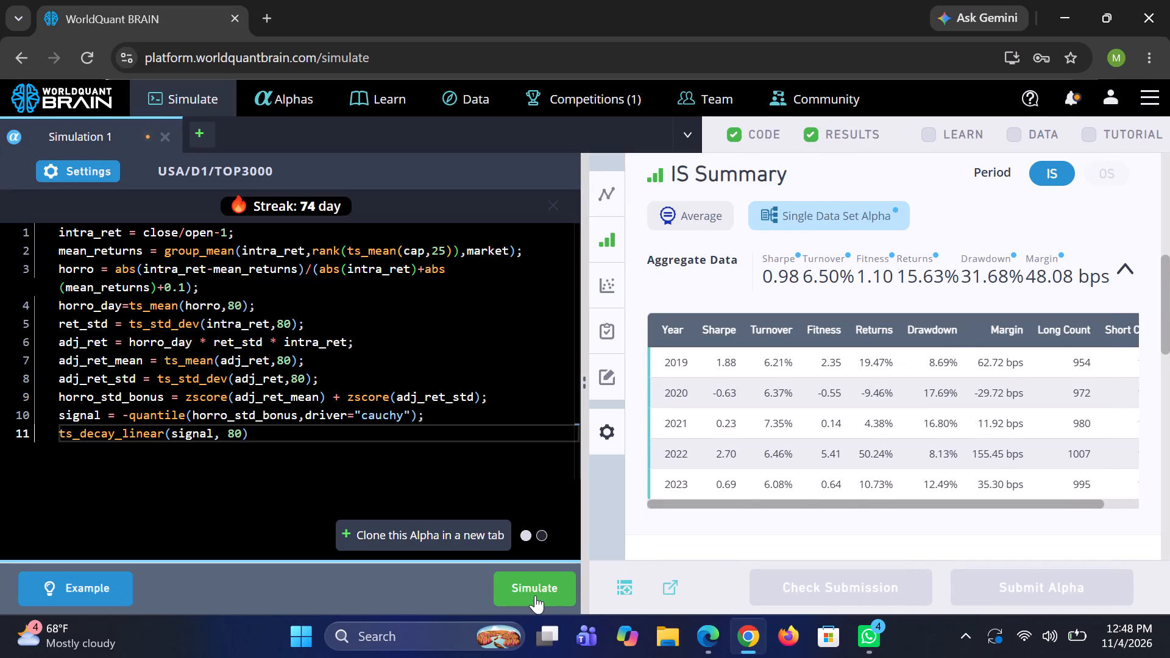
Run the simulation of the alpha with the updated settings.
click(536, 595)
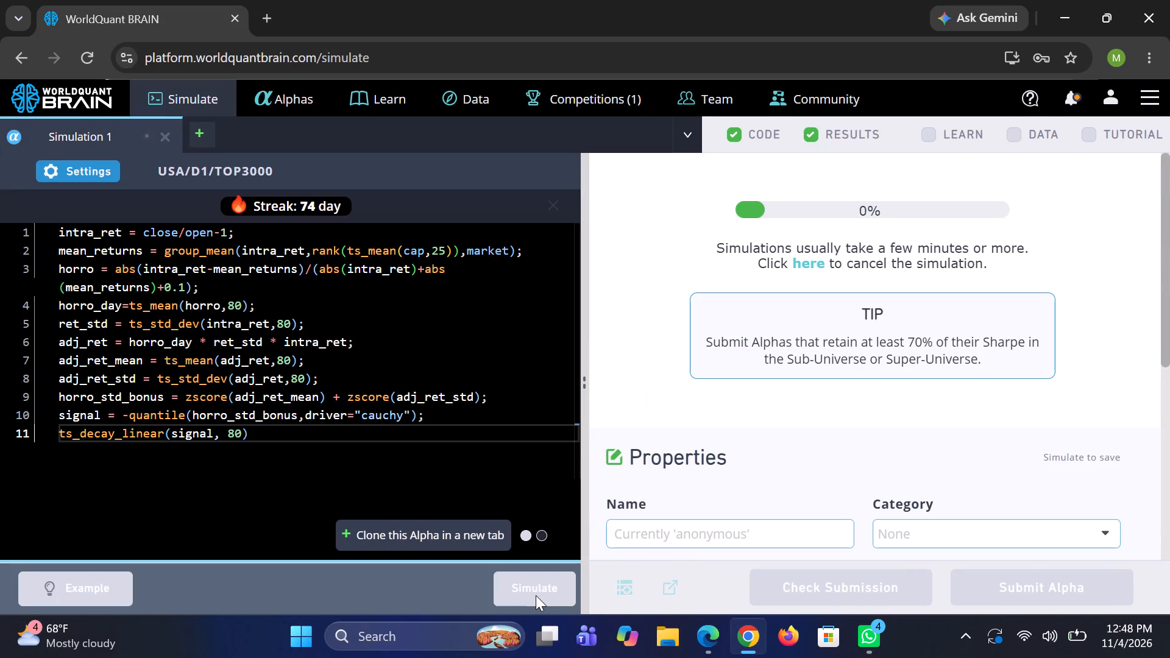
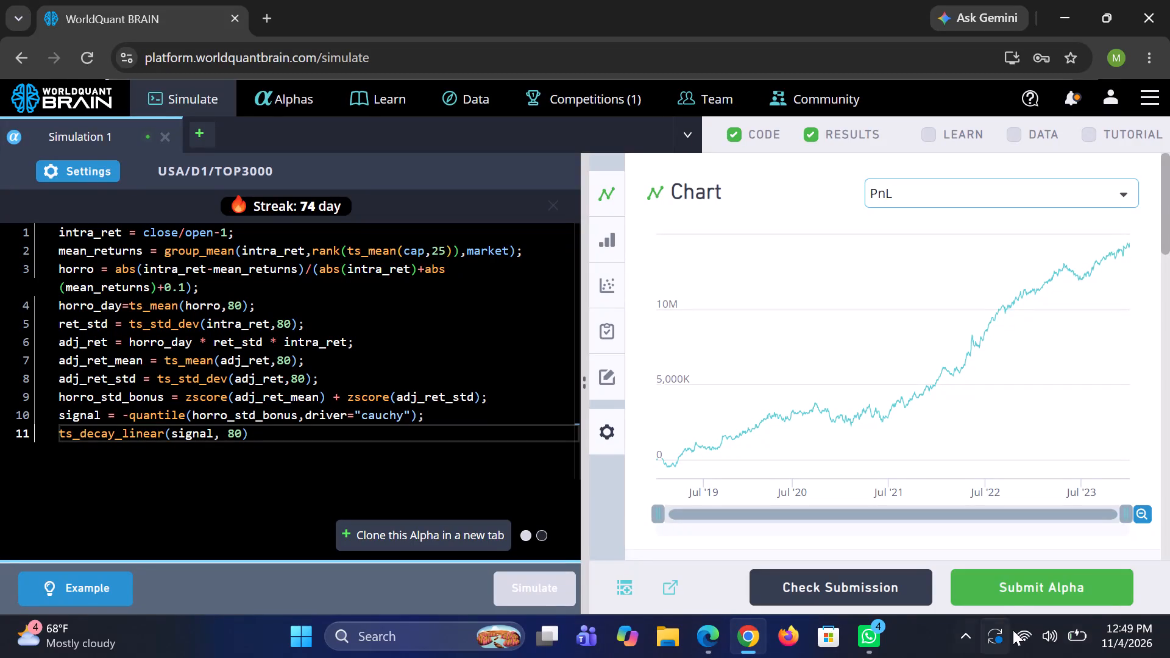
Submit the re-simulated USA/D1/TOP3000 alpha.
click(1008, 581)
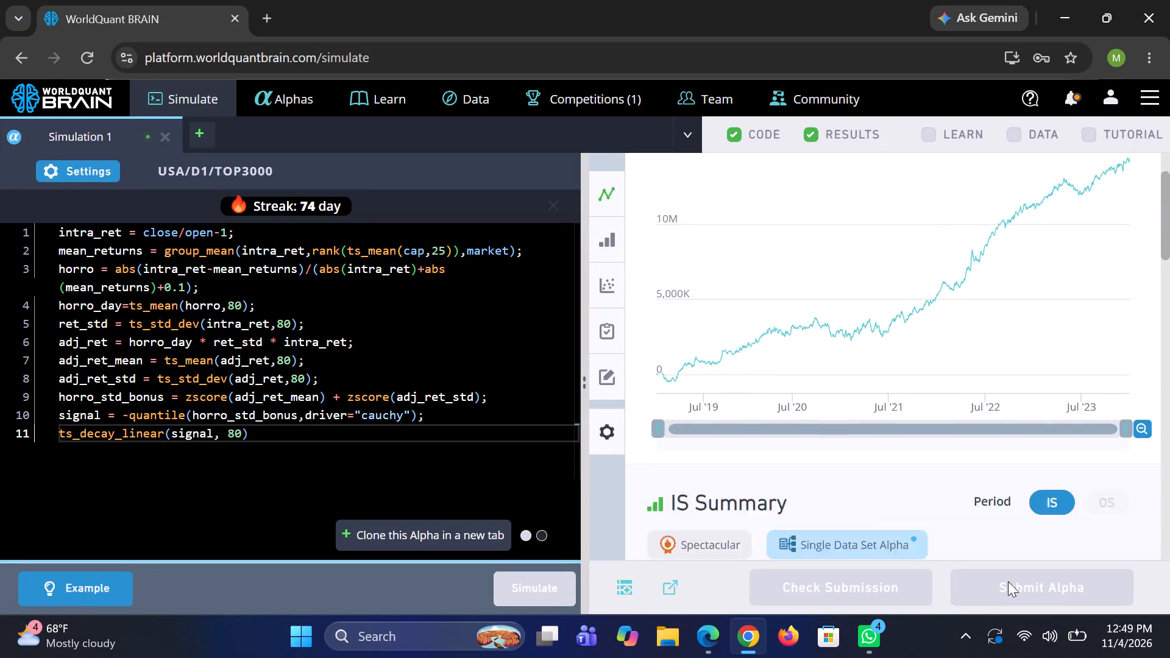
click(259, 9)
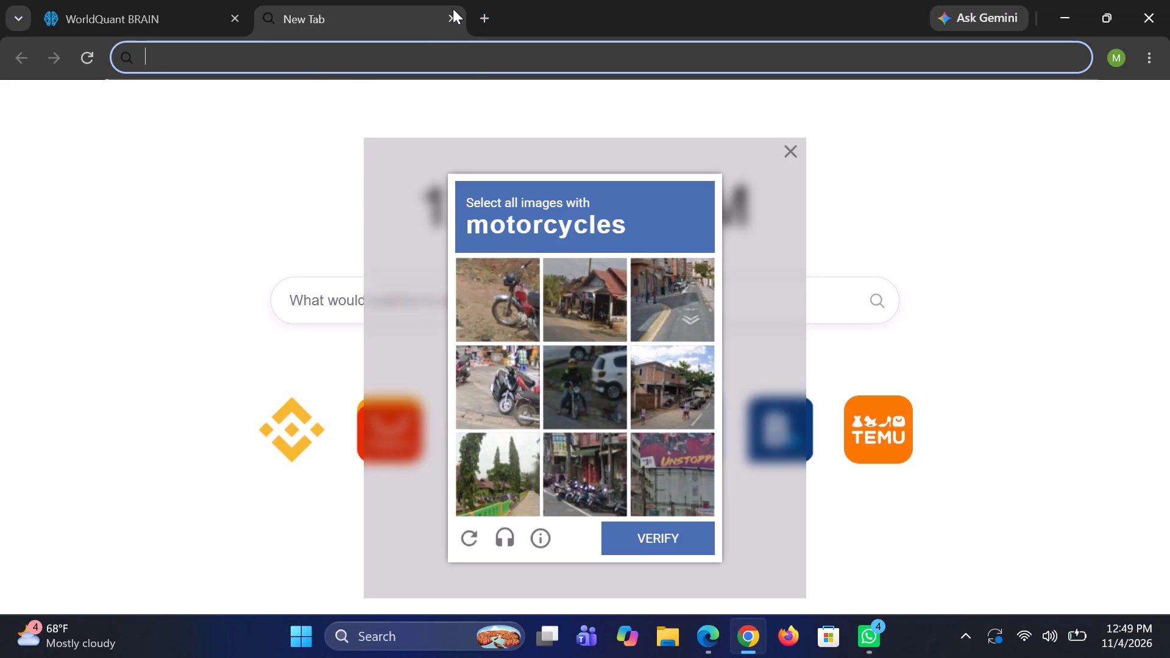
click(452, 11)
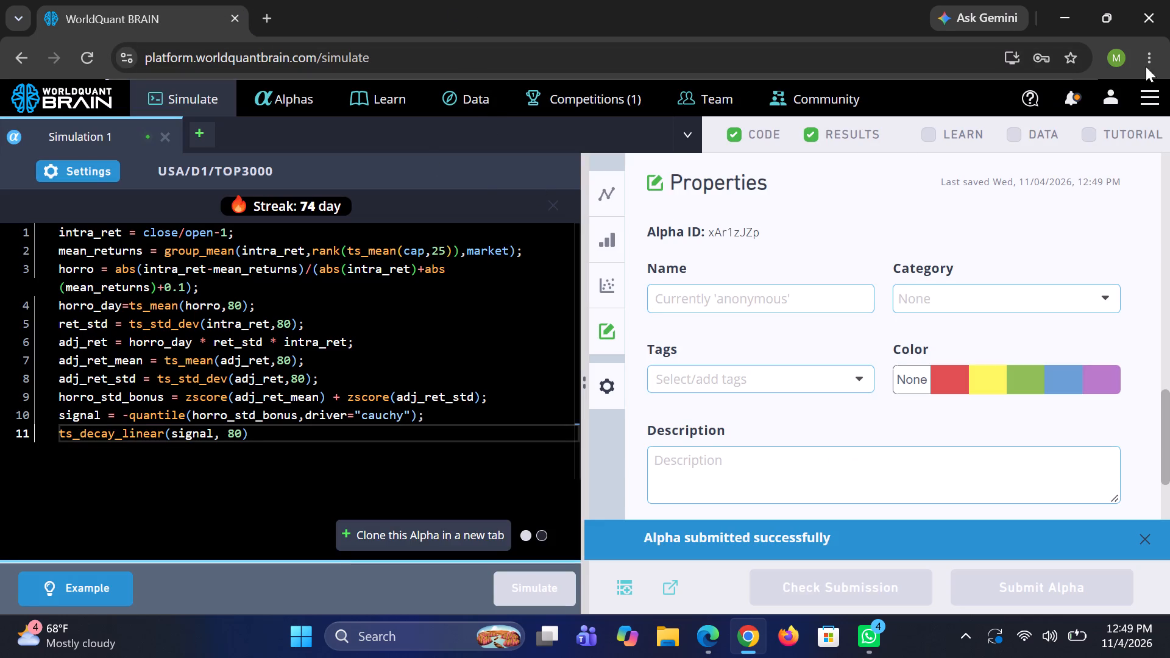
Sign out of the WorldQuant BRAIN account.
click(1115, 87)
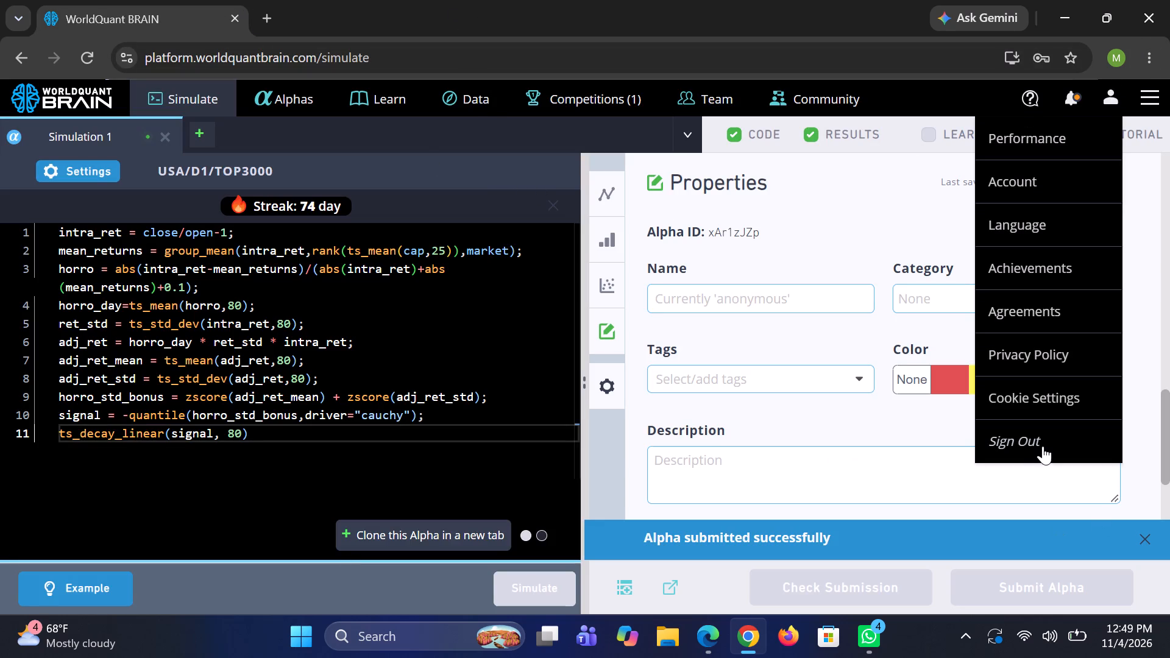
click(1043, 445)
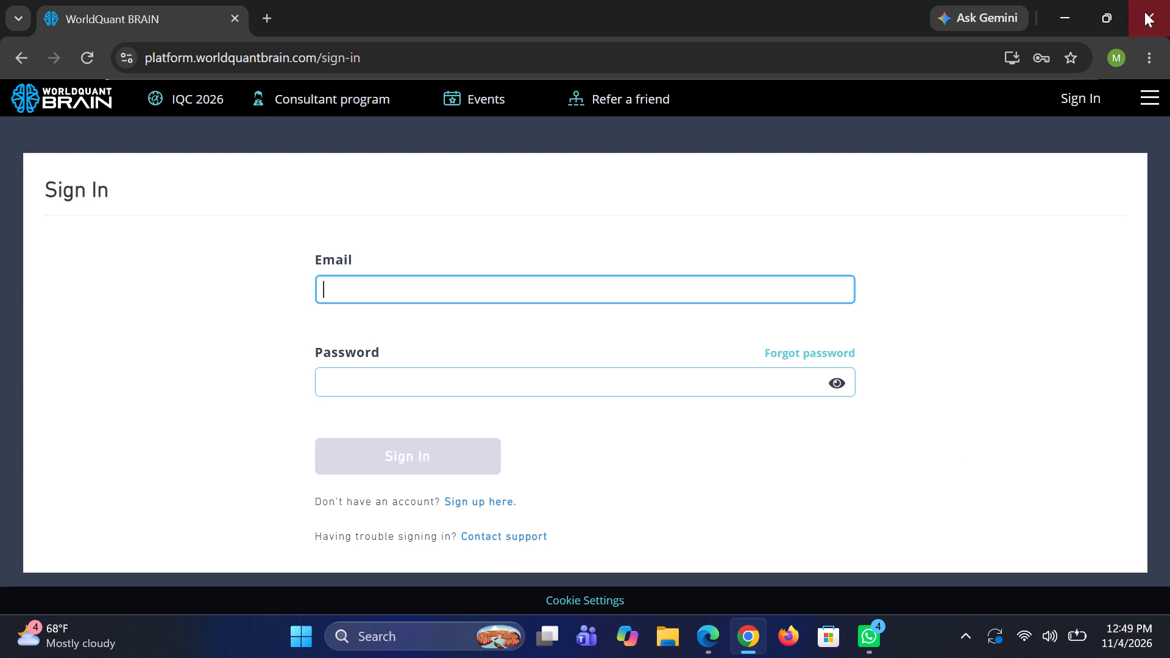
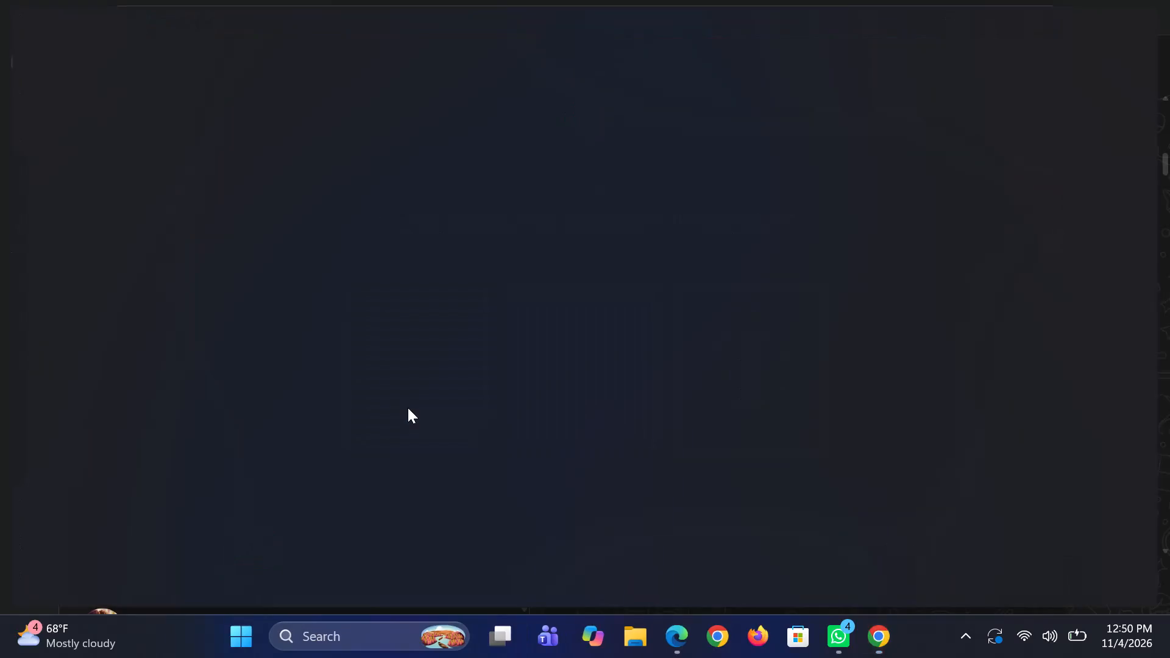
Sign back in to the WorldQuant BRAIN account with the saved credentials.
click(487, 512)
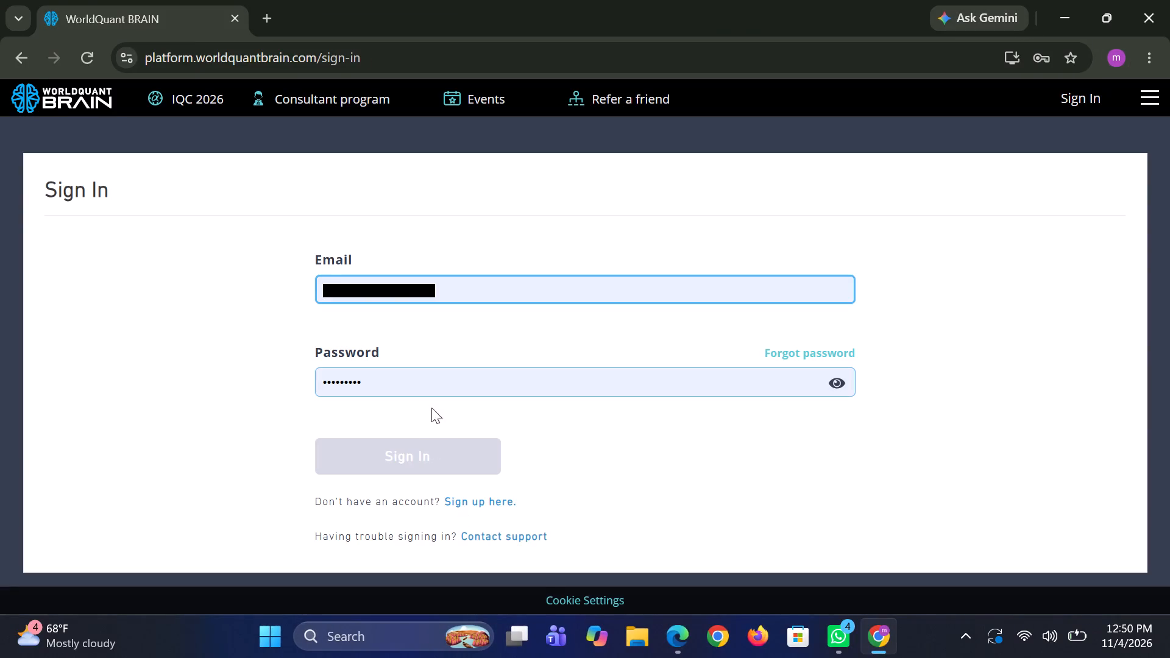
click(434, 394)
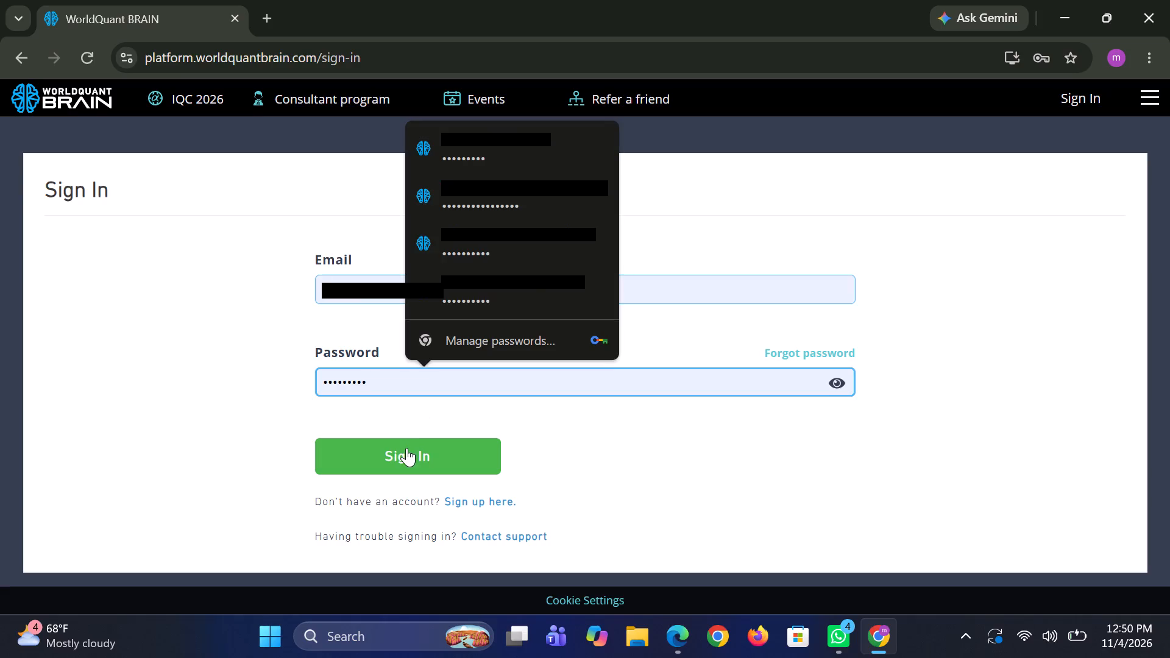
click(406, 448)
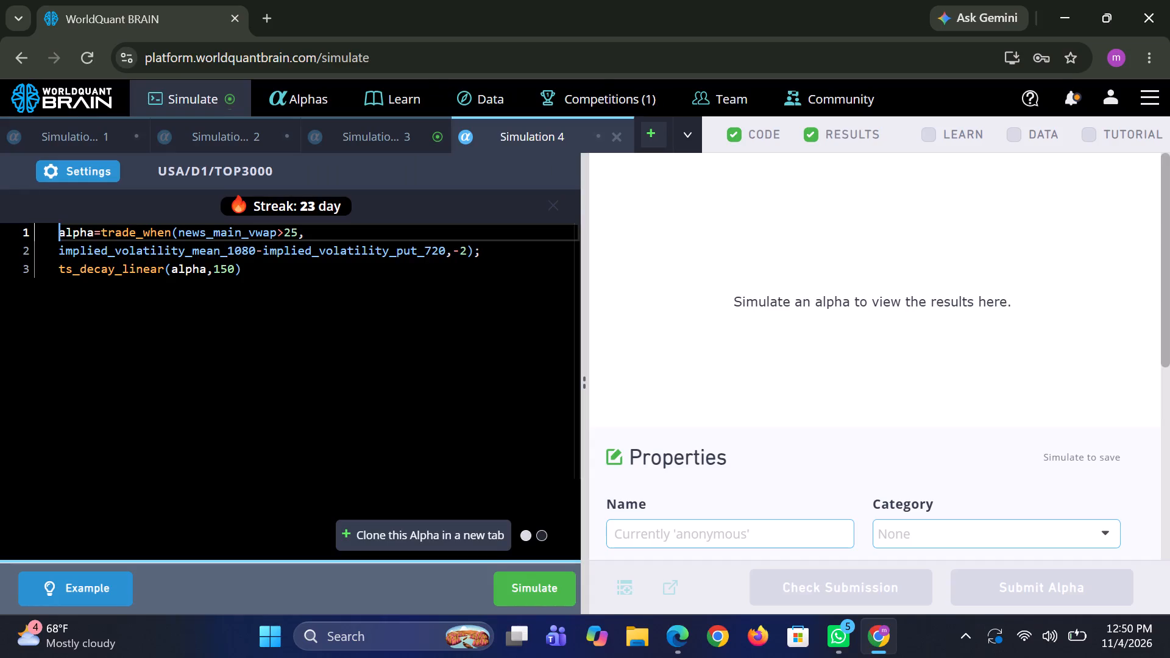
Replace the Simulation 4 code with the copied four-line expression ending in ts_sum(group_neutralize(alpha1,subindustry), 110).
click(244, 275)
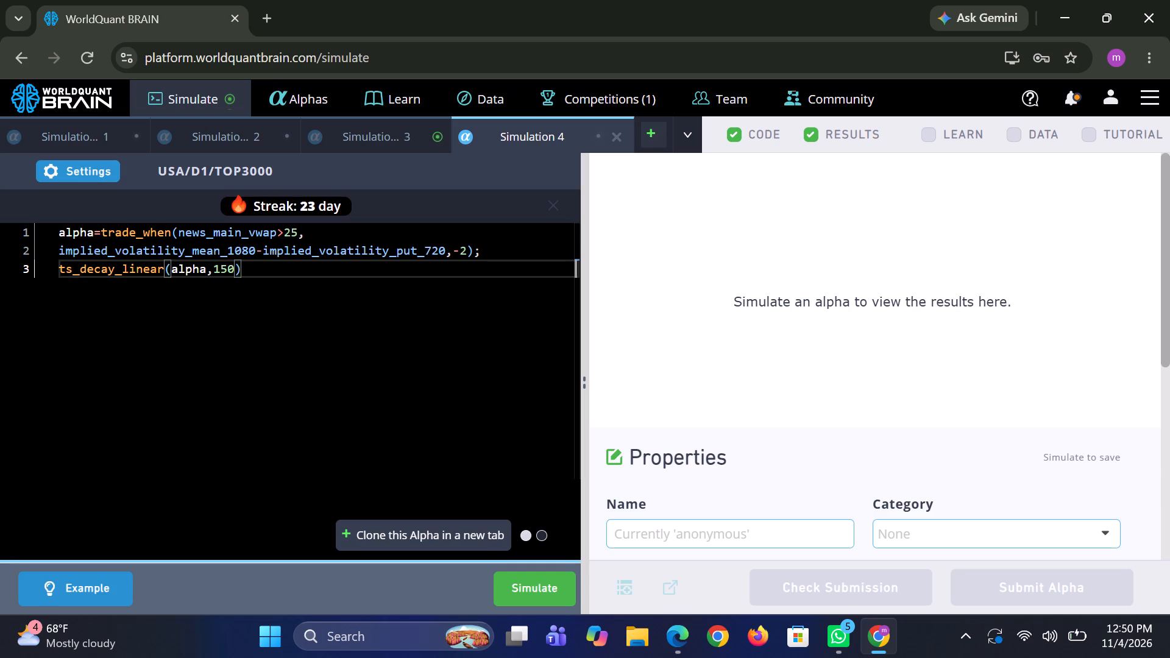
key(BackSpace)
key(BackSpace)
key(BackSpace)
key(BackSpace)
key(BackSpace)
key(BackSpace)
key(BackSpace)
key(BackSpace)
key(BackSpace)
key(BackSpace)
key(BackSpace)
key(BackSpace)
key(BackSpace)
key(BackSpace)
key(BackSpace)
key(BackSpace)
key(BackSpace)
key(BackSpace)
key(BackSpace)
key(BackSpace)
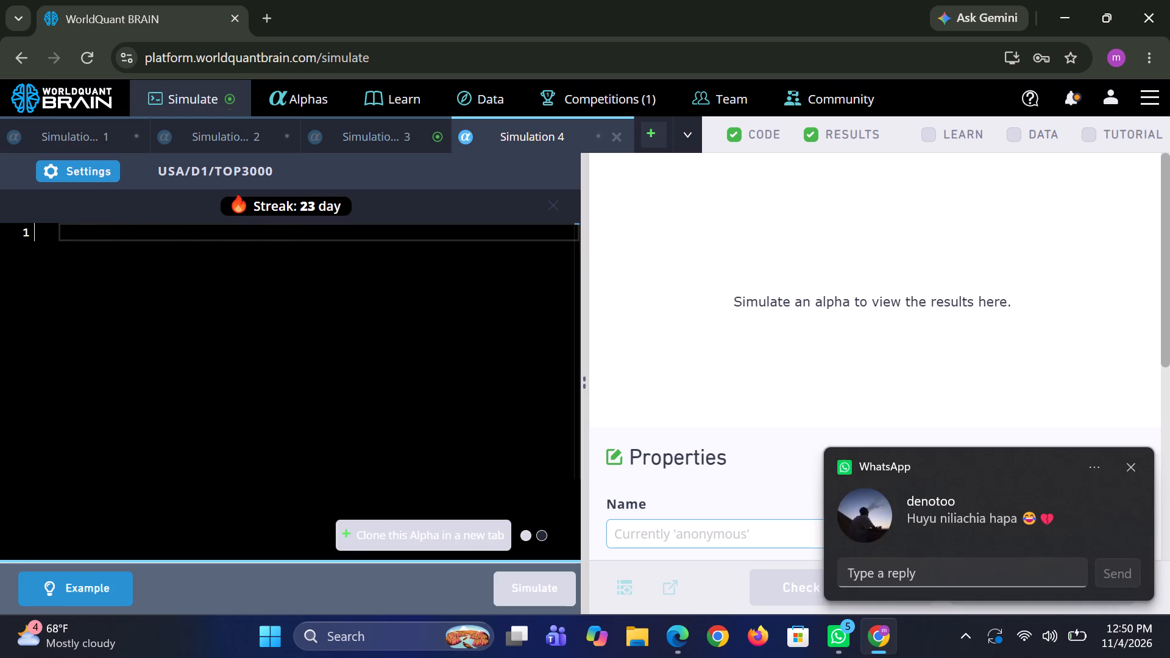
key(ctrl+v)
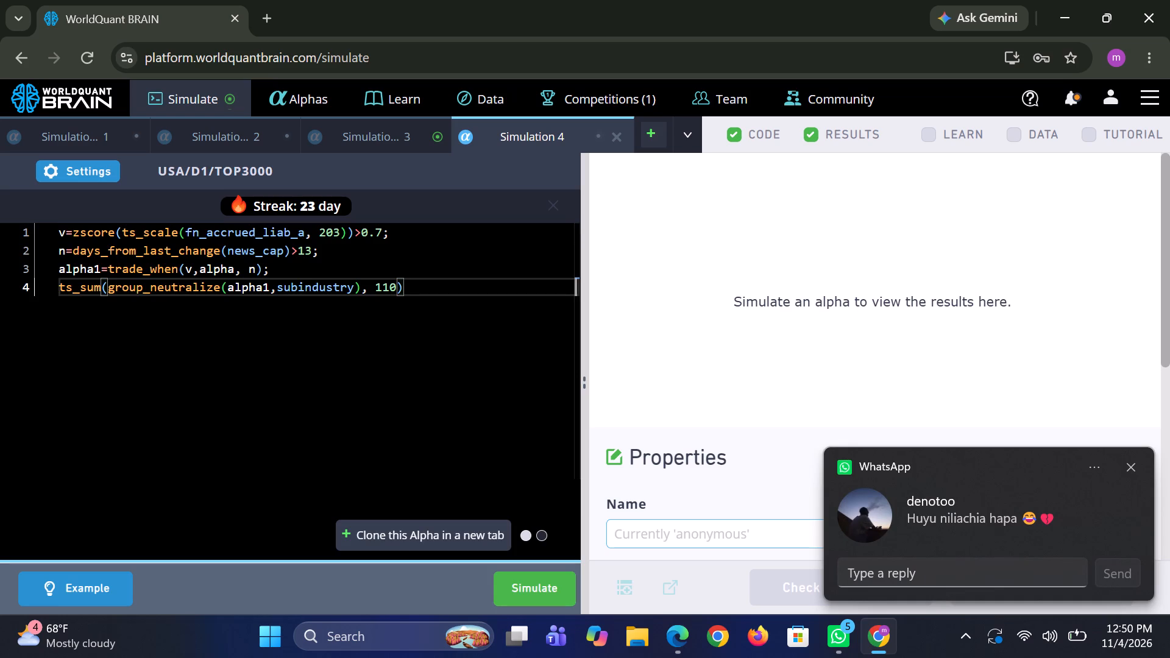
Try to simulate the new four-line alpha expression.
click(523, 578)
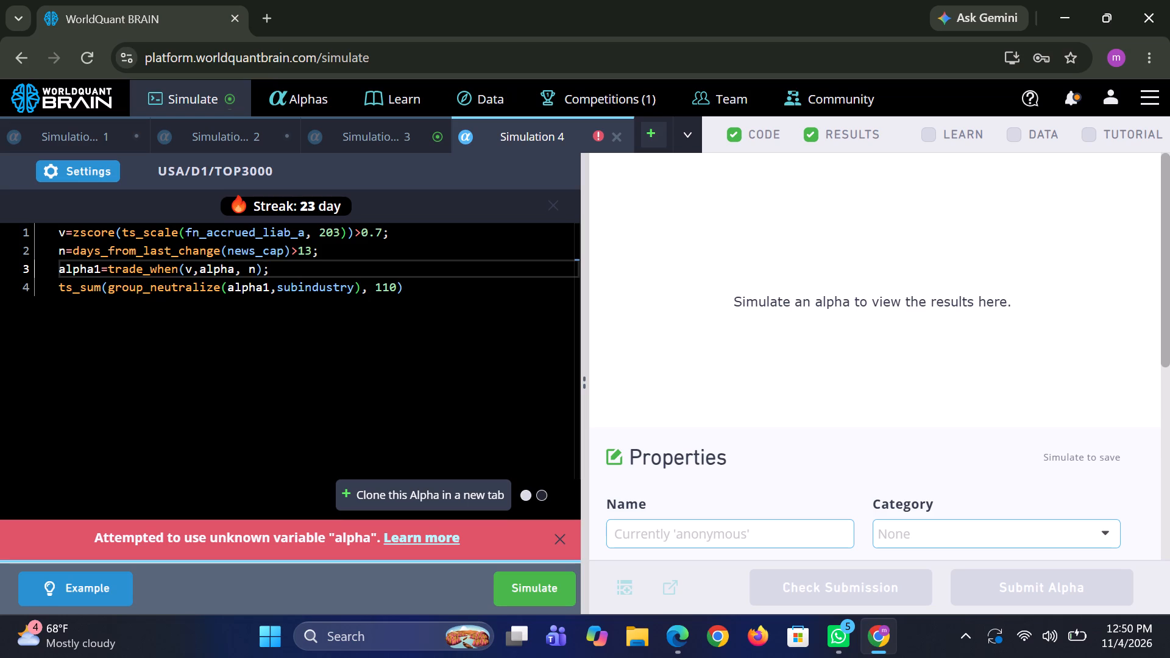
Remove the semicolon ending the alpha1=trade_when(v,alpha, n) line and insert a line break after it.
key(BackSpace)
key(Return)
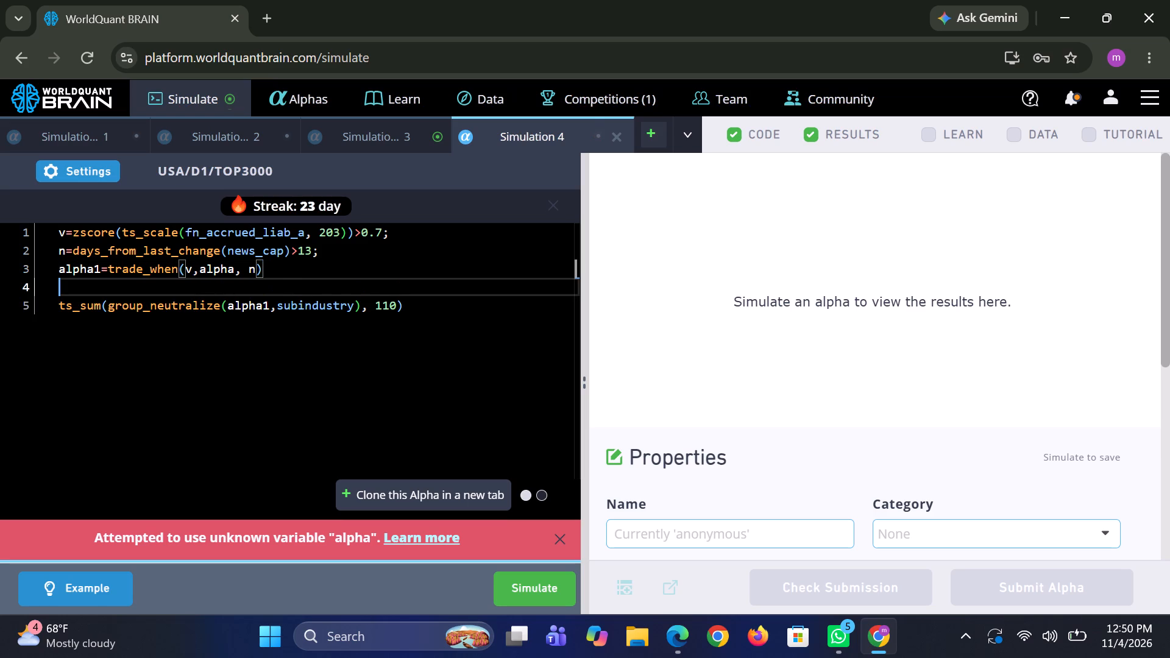
Remove the empty line above the ts_sum expression in Simulation 4 and simulate the alpha.
key(Delete)
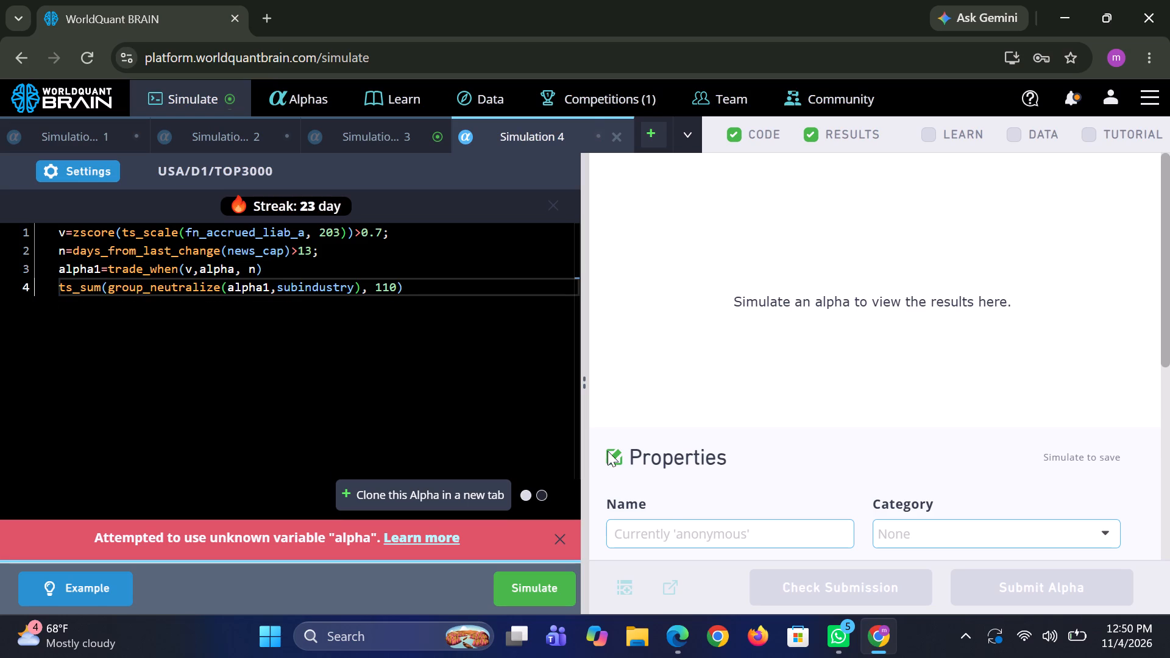
click(553, 596)
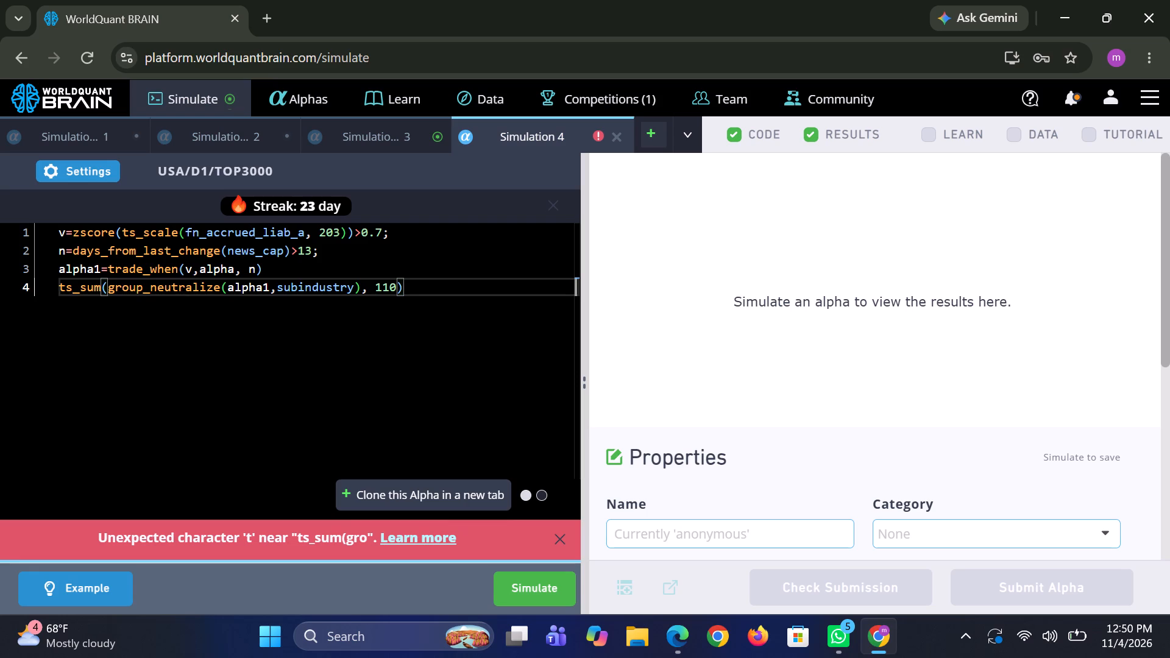
Delete the v, n and alpha1 definition lines, leaving only ts_sum(group_neutralize(alpha1,subindustry), 110) in the Simulation 4 code.
click(277, 264)
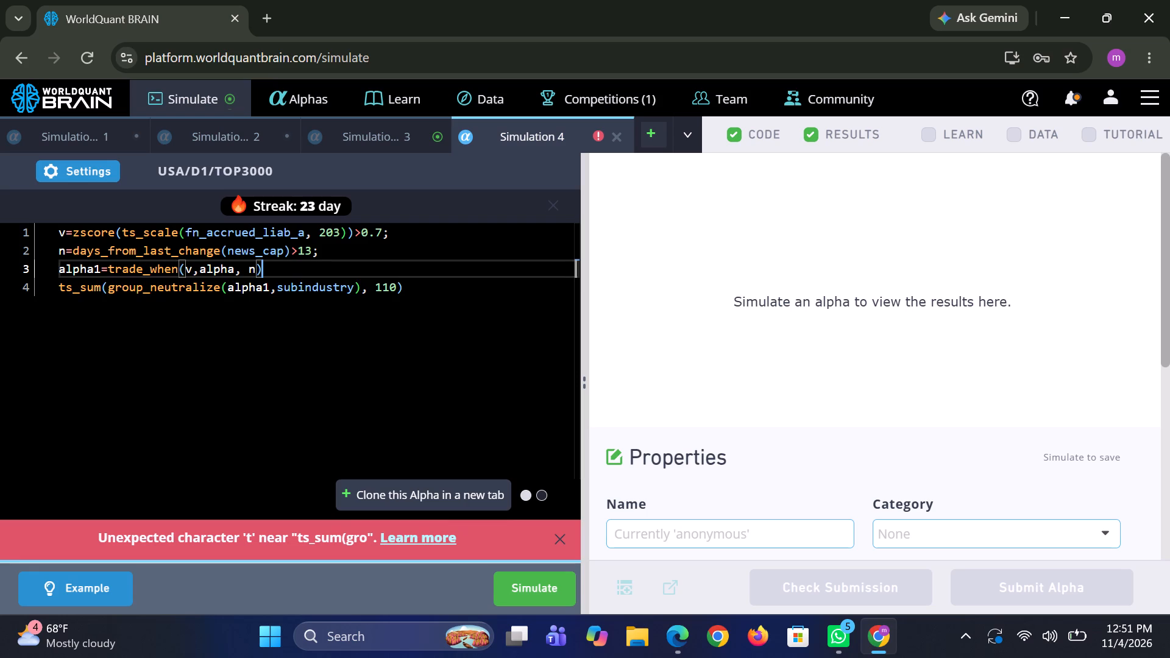
key(BackSpace)
key(BackSpace)
key(BackSpace)
key(BackSpace)
key(BackSpace)
key(BackSpace)
key(BackSpace)
key(BackSpace)
key(BackSpace)
key(BackSpace)
key(BackSpace)
key(BackSpace)
key(BackSpace)
key(BackSpace)
key(BackSpace)
key(BackSpace)
key(BackSpace)
key(BackSpace)
key(BackSpace)
key(BackSpace)
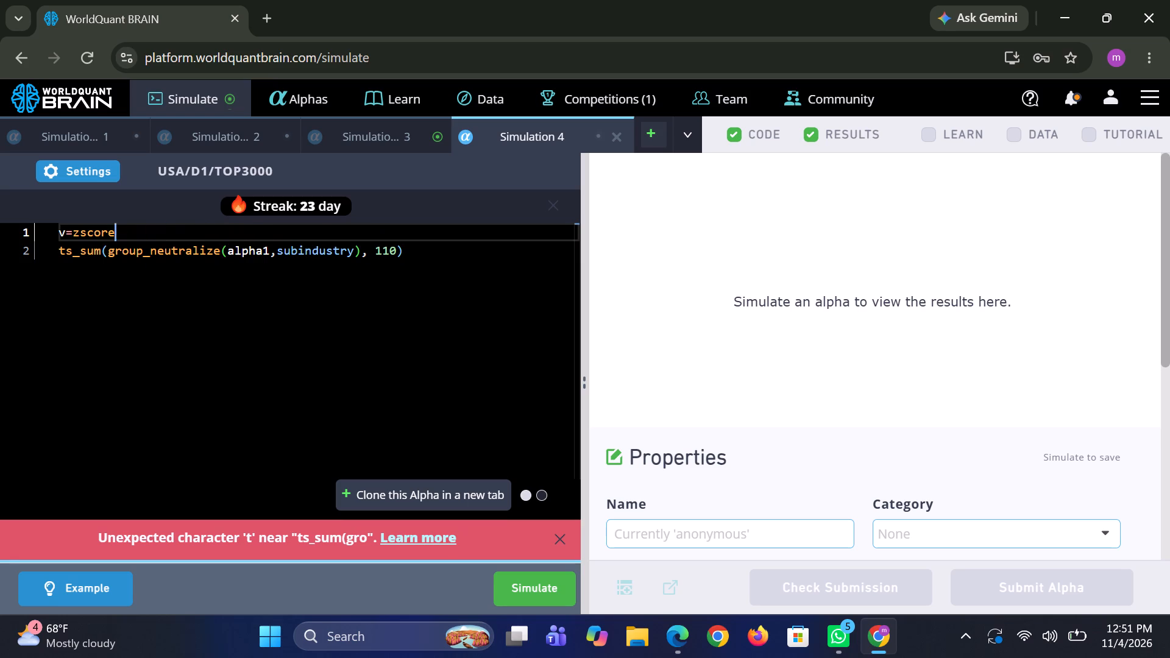
key(Delete)
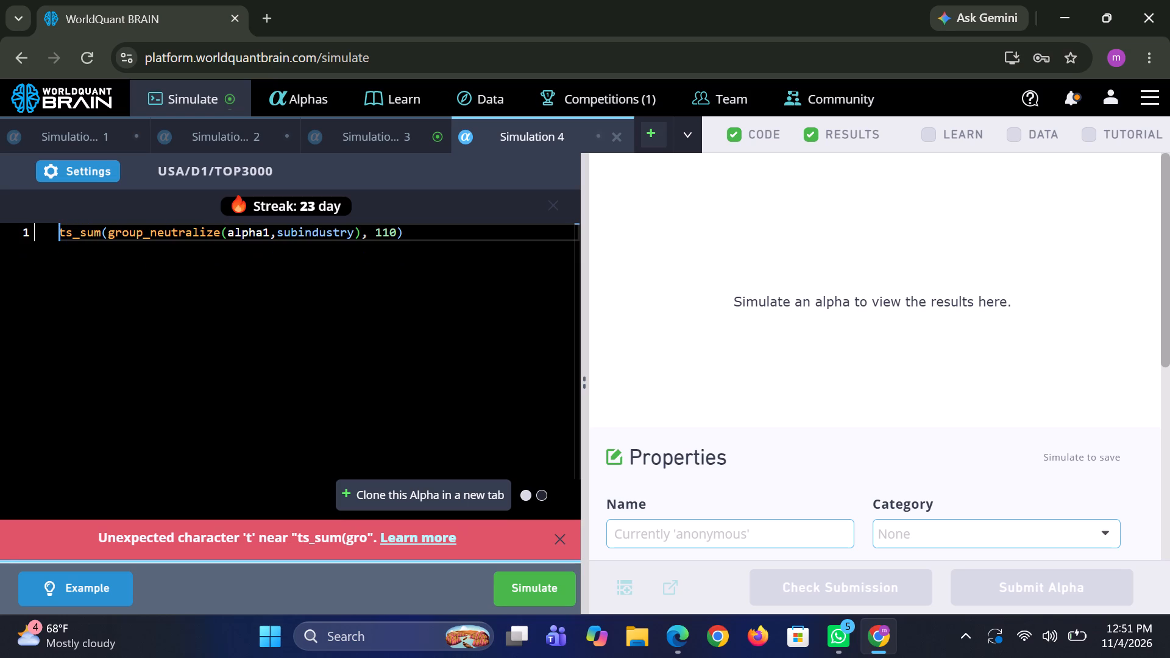
click(417, 225)
Simulate the single-line ts_sum alpha on USA/D1/TOP3000.
click(559, 582)
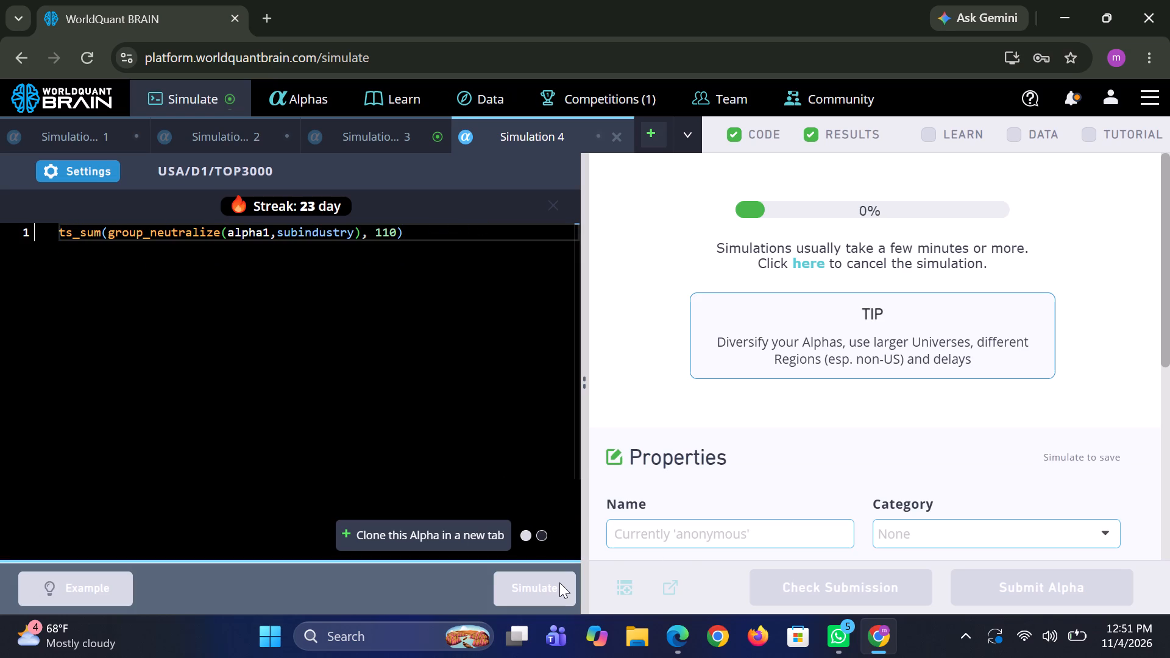
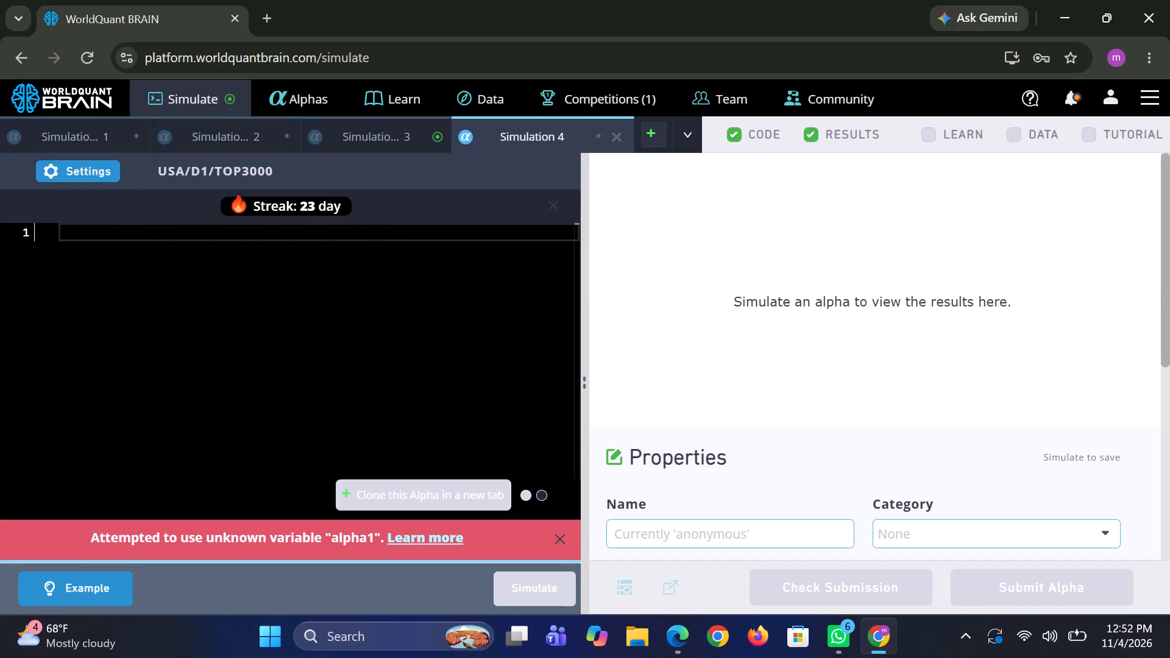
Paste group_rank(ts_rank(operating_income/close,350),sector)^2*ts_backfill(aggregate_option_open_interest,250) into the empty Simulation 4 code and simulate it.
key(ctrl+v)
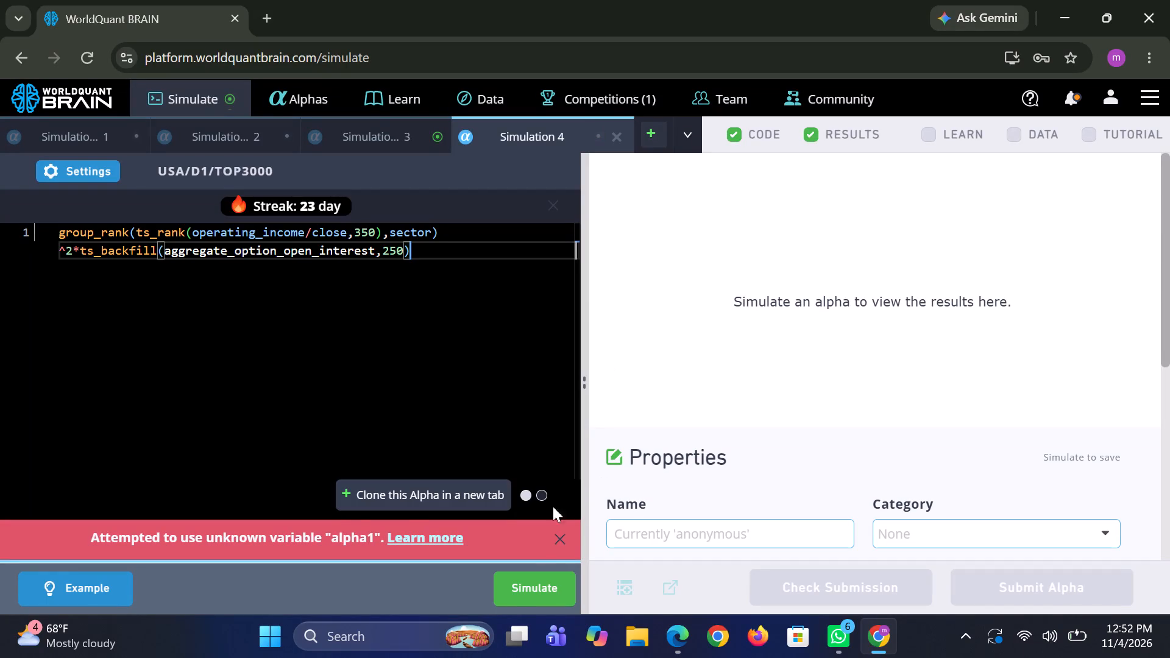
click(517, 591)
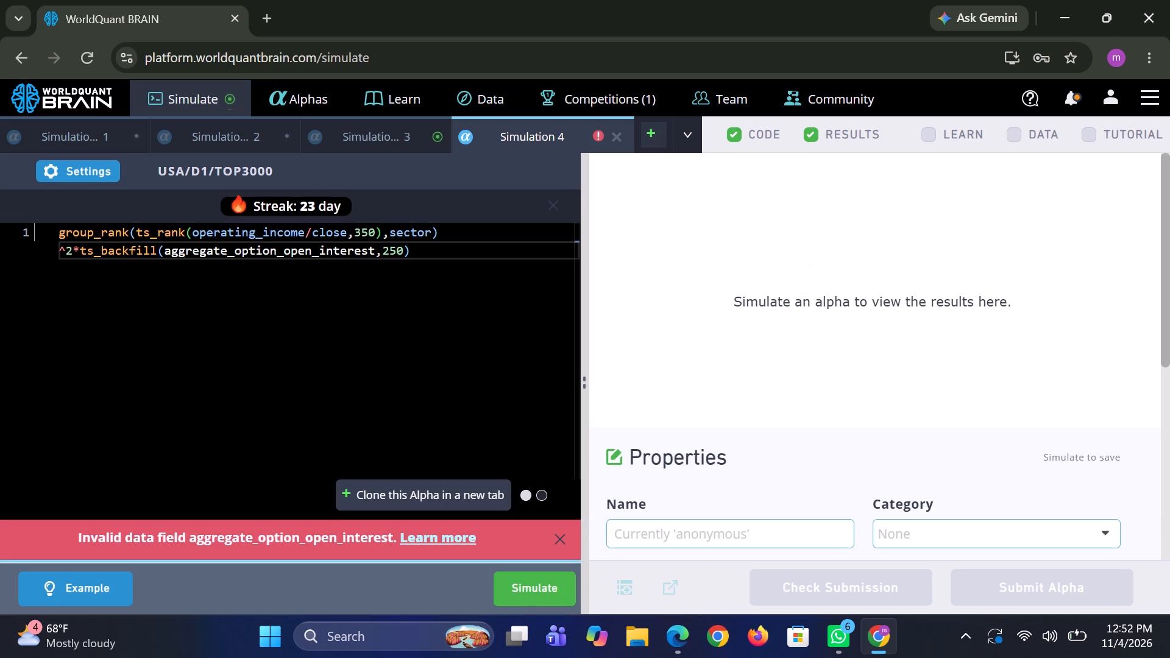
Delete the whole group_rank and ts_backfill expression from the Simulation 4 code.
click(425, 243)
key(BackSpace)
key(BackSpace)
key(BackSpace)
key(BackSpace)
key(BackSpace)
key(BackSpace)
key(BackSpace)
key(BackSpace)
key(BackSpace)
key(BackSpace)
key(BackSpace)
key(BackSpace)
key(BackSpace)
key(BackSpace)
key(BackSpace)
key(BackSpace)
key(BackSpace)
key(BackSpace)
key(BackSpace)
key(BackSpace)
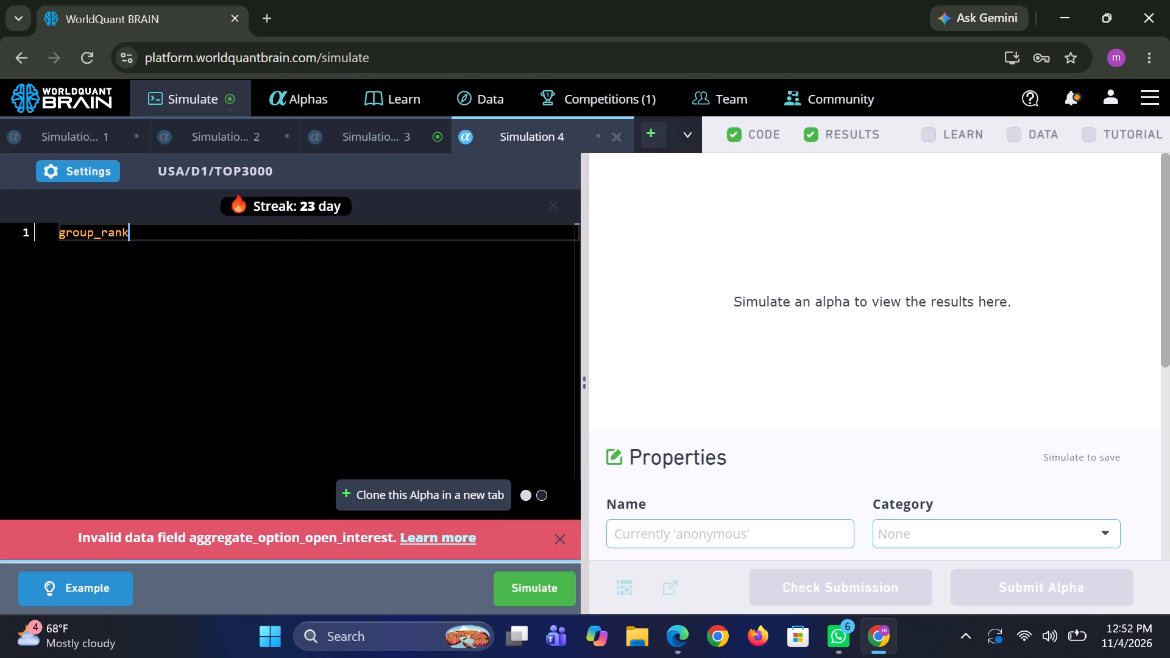
Close Simulation 4, Simulation 3 and Simulation 2, keeping only Simulation 1 open.
click(617, 134)
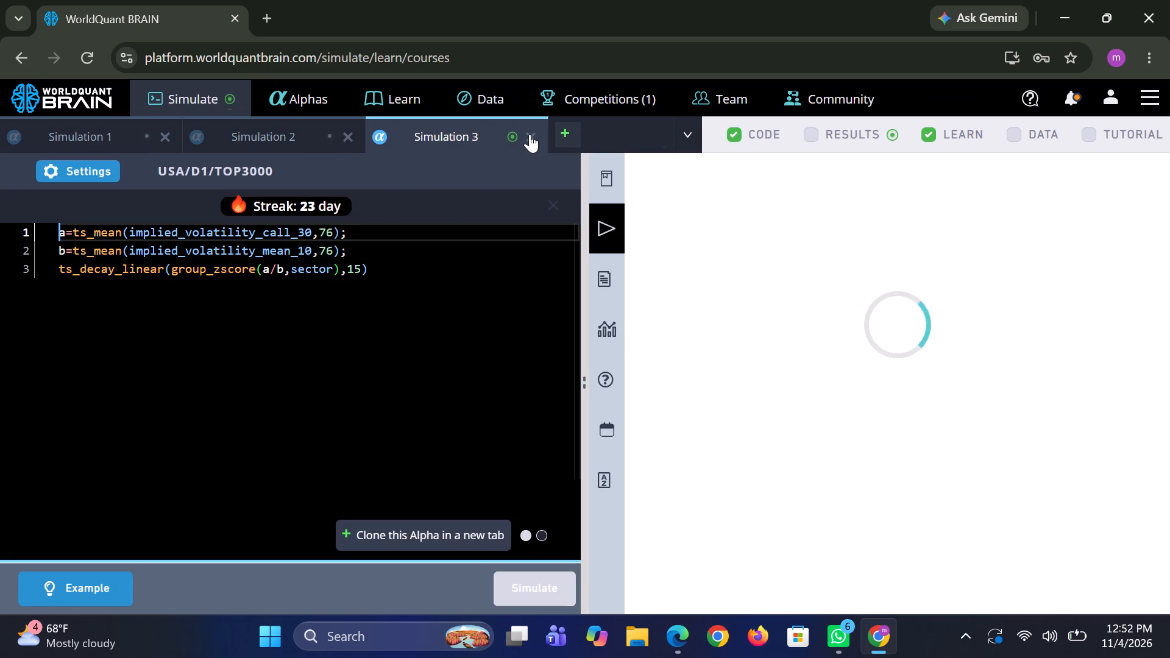
click(530, 134)
click(347, 131)
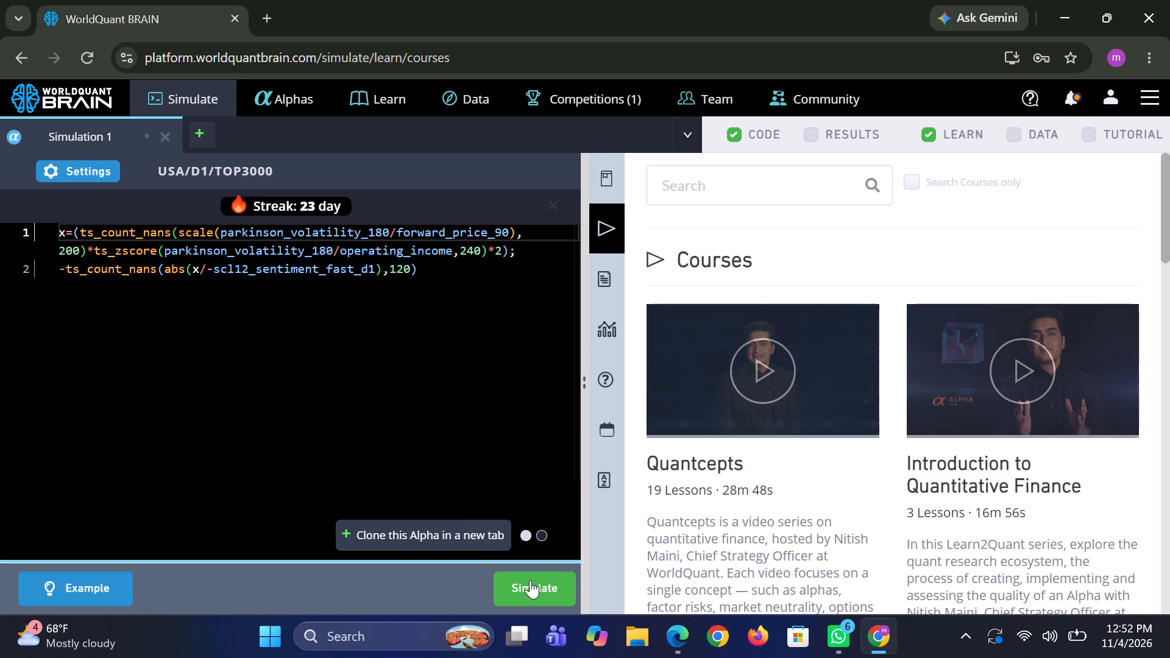
Simulate the ts_count_nans alpha in Simulation 1 on USA/D1/TOP3000.
click(532, 581)
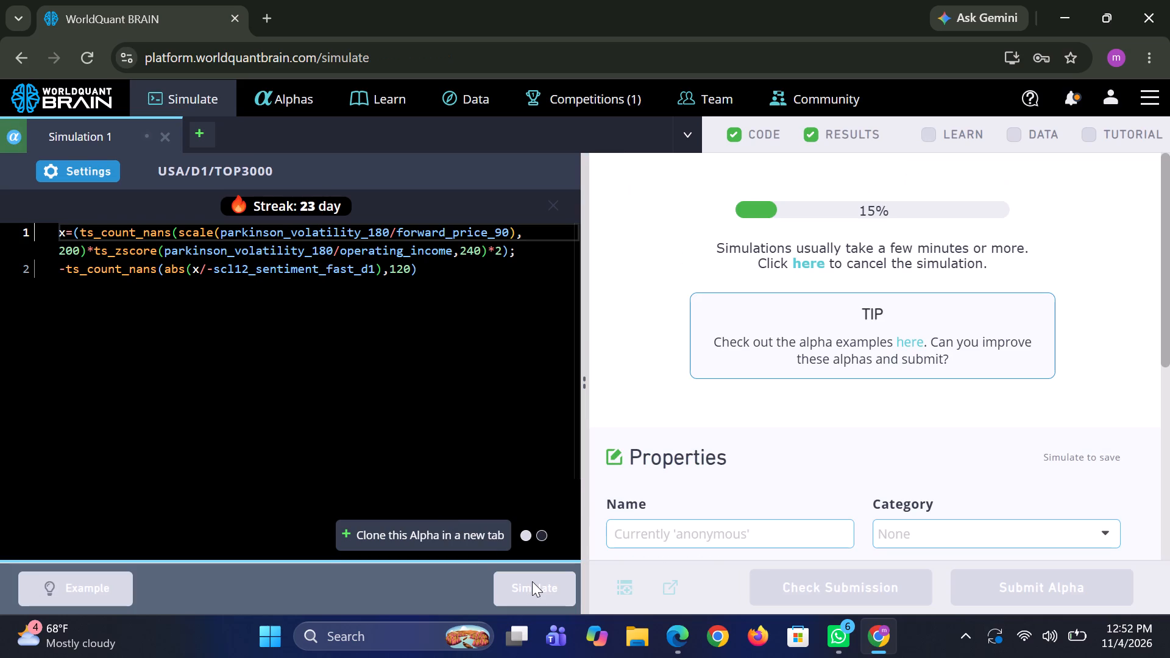
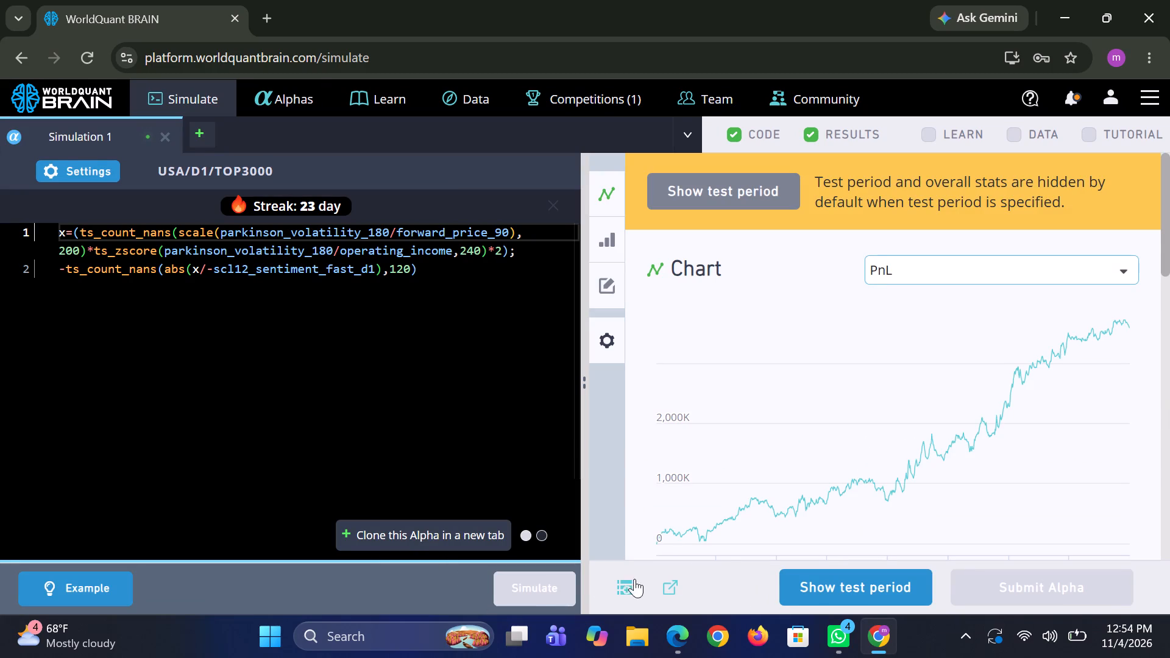
Show the test period in the results of the simulated ts_count_nans alpha.
click(826, 578)
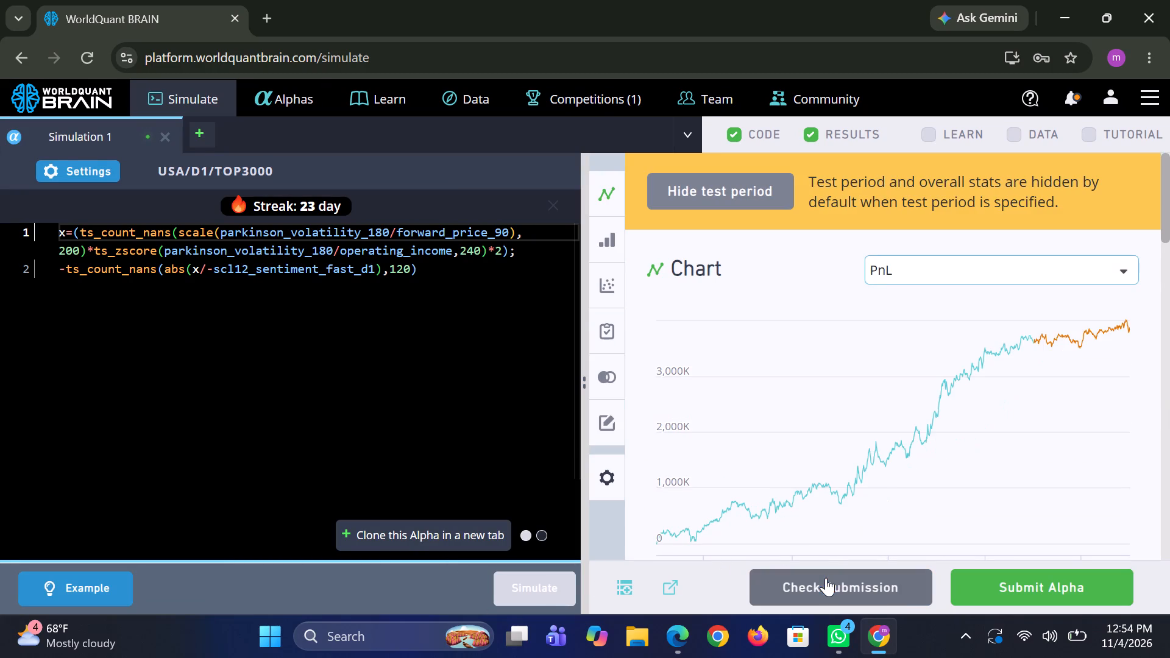
Submit the simulated ts_count_nans alpha from Simulation 1.
click(1021, 595)
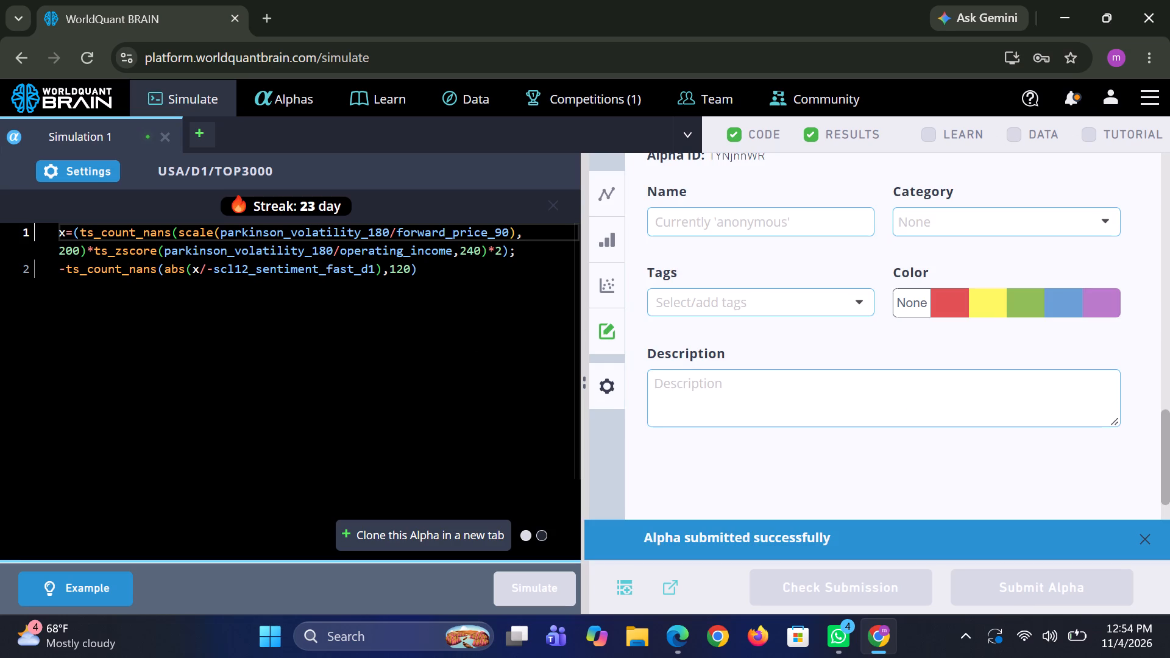
Copy the whole two-line ts_count_nans expression from the Simulation 1 code.
drag(419, 277, 54, 267)
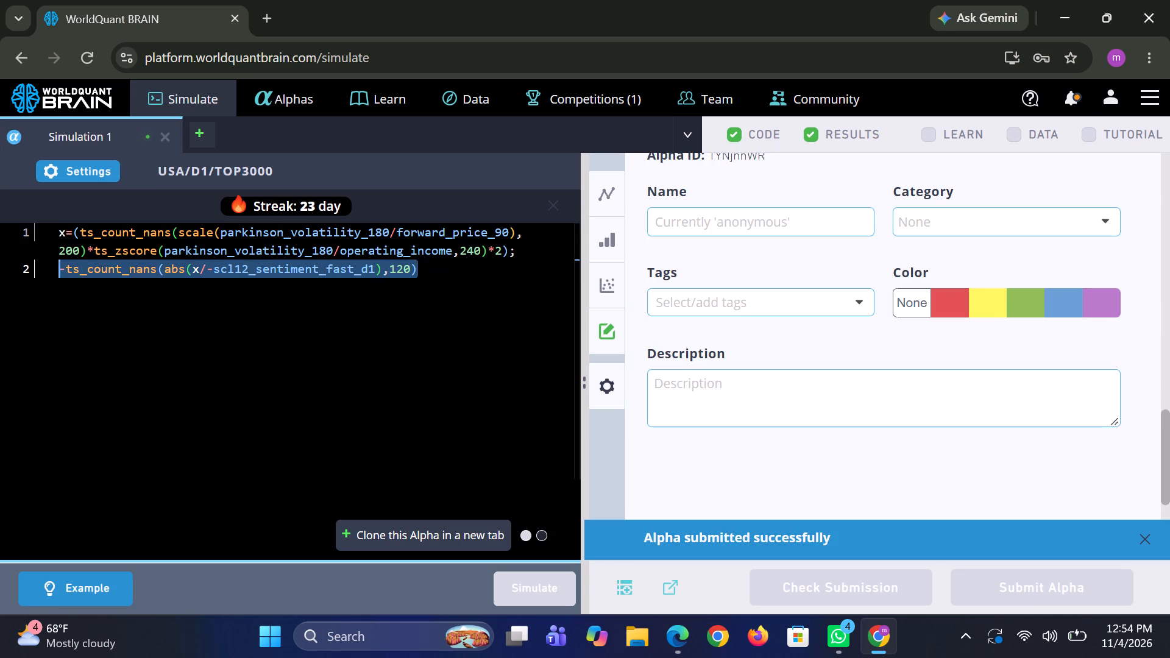
drag(54, 267, 49, 238)
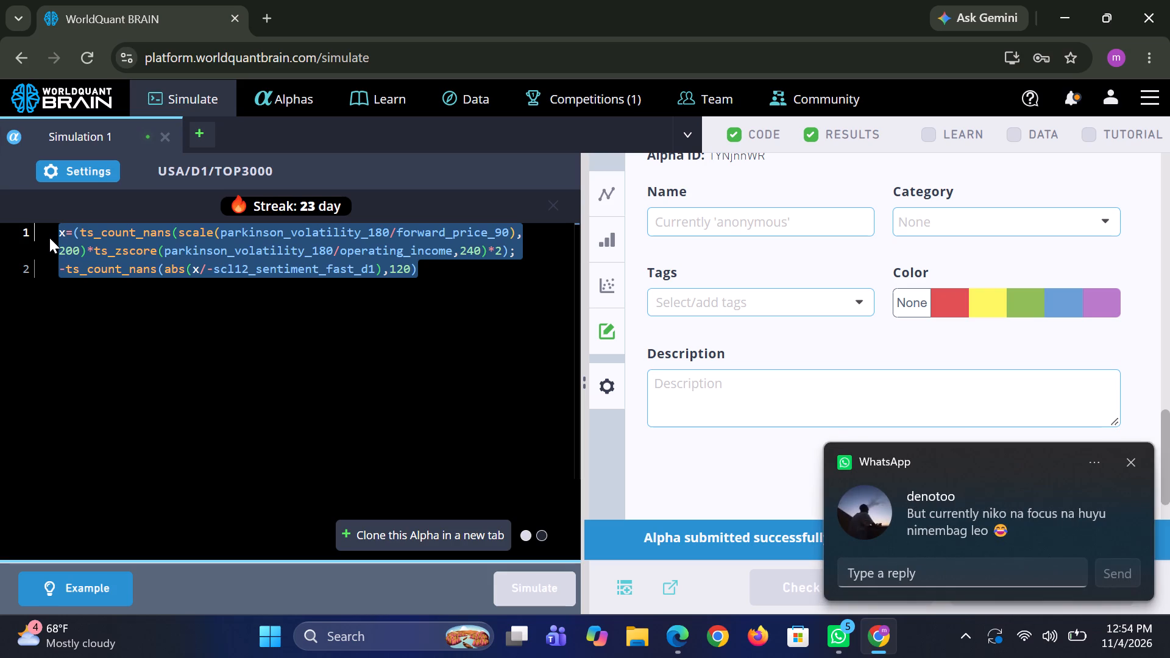
key(ctrl+c)
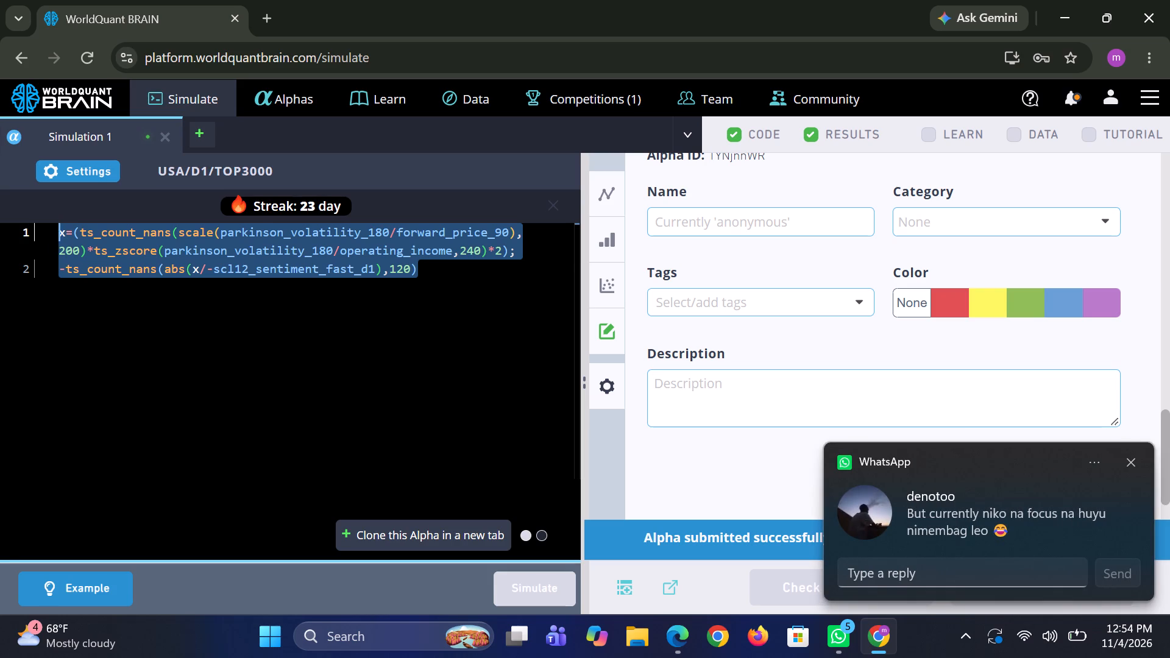
click(108, 363)
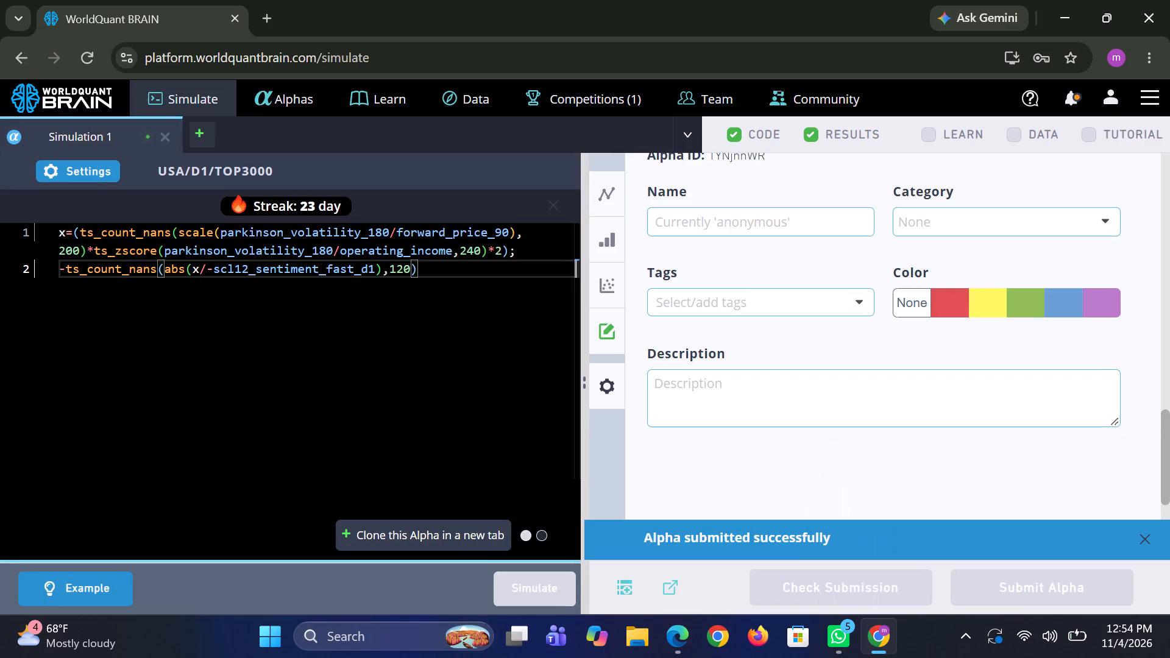
Sign out of the current WorldQuant BRAIN account.
click(1116, 88)
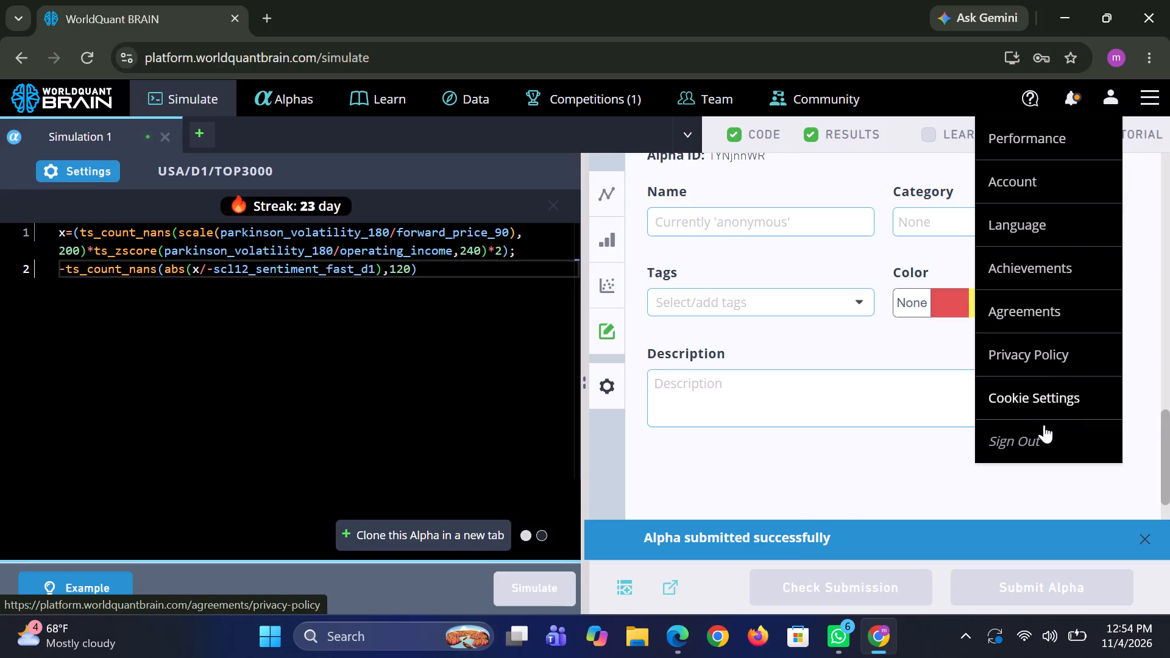
click(1042, 428)
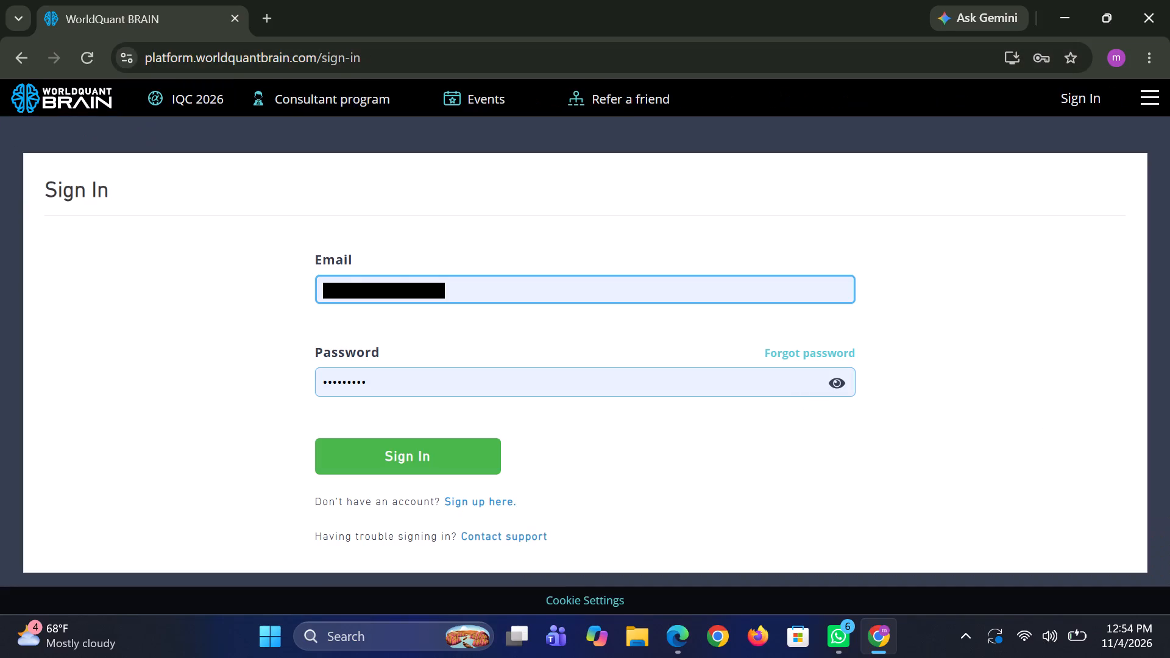
Replace the prefilled sign-in email with the other account's saved credentials and sign in.
key(BackSpace)
key(BackSpace)
key(BackSpace)
key(BackSpace)
key(BackSpace)
key(BackSpace)
key(BackSpace)
key(BackSpace)
key(BackSpace)
key(BackSpace)
key(BackSpace)
key(BackSpace)
key(BackSpace)
key(BackSpace)
key(BackSpace)
key(BackSpace)
key(BackSpace)
key(BackSpace)
key(BackSpace)
key(BackSpace)
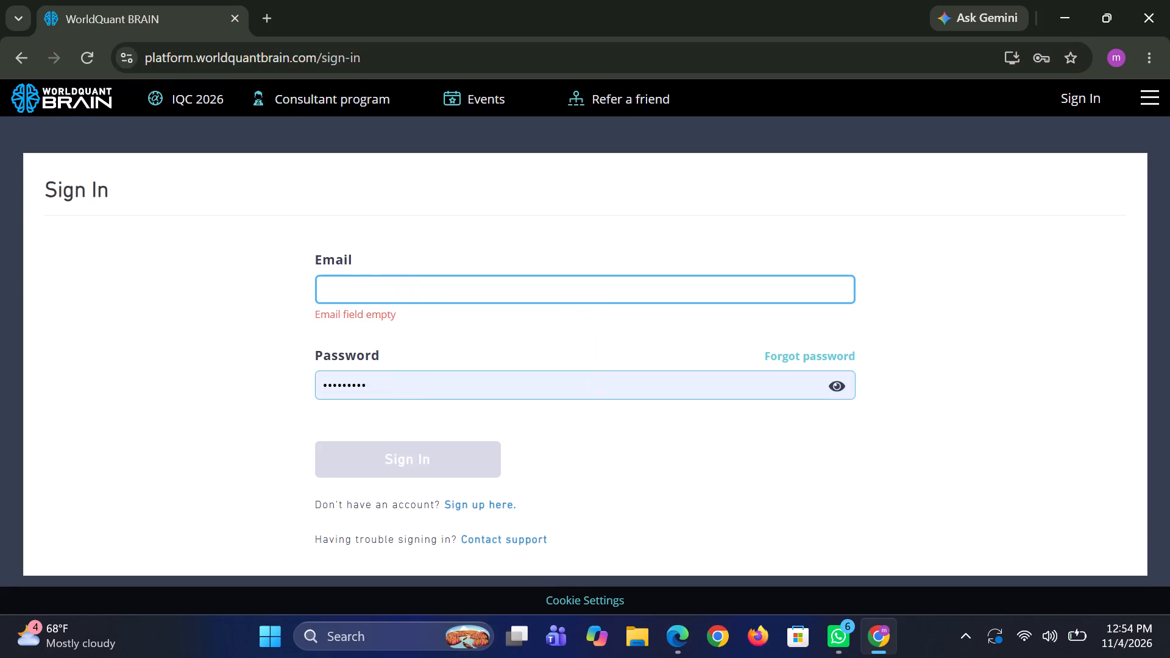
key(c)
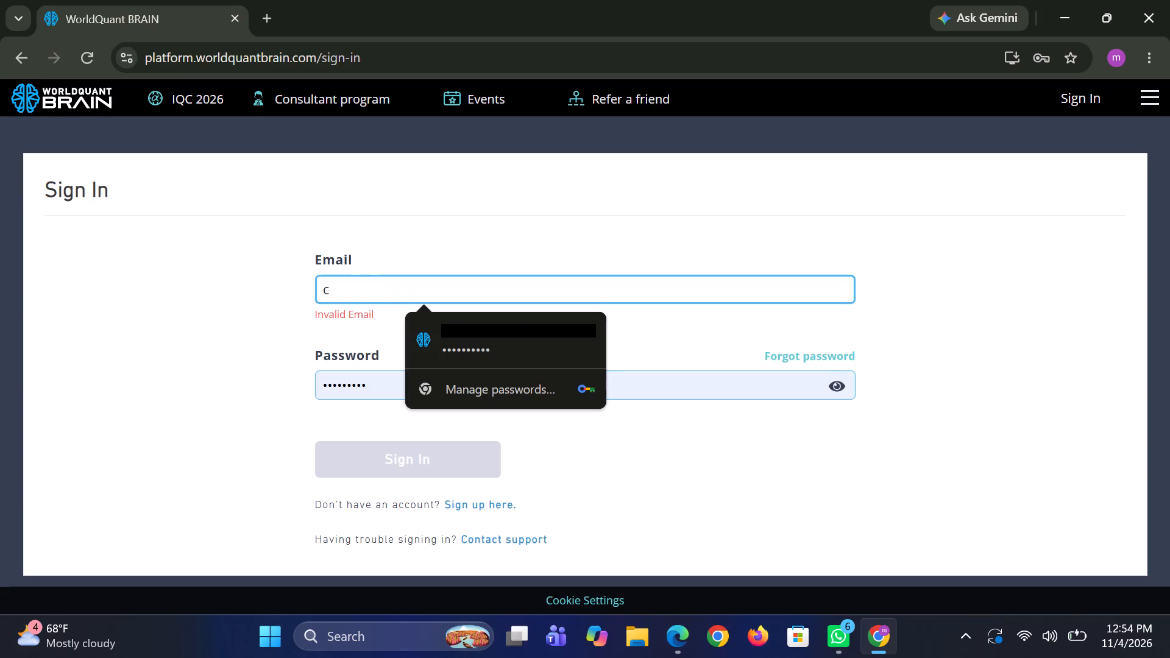
click(509, 343)
click(445, 461)
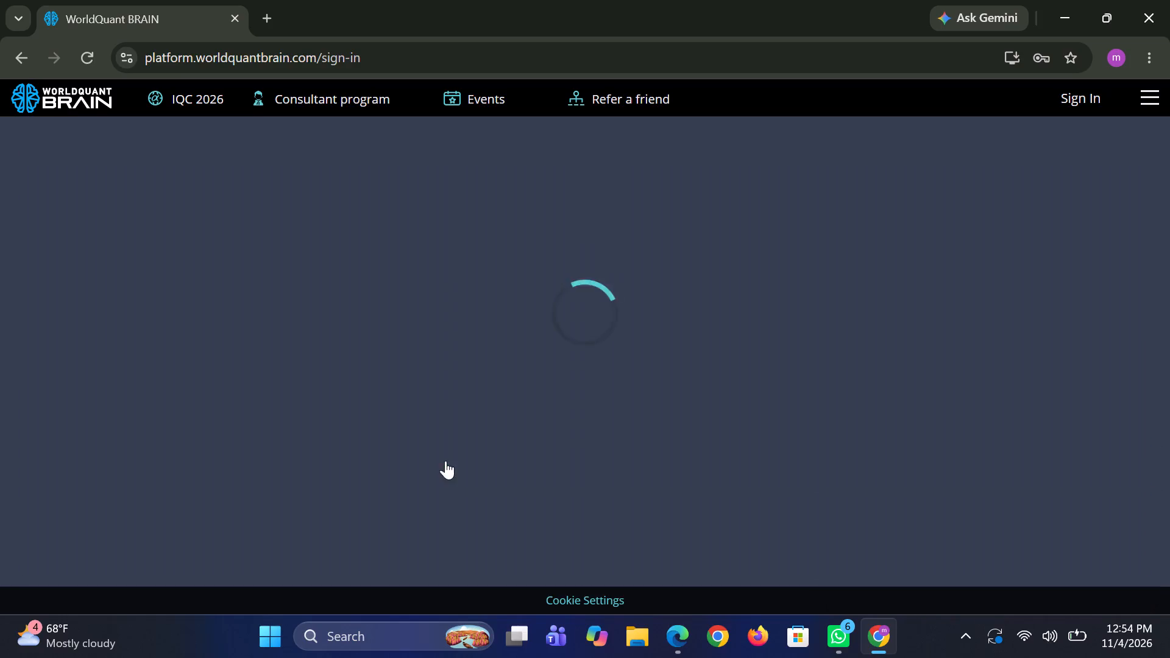
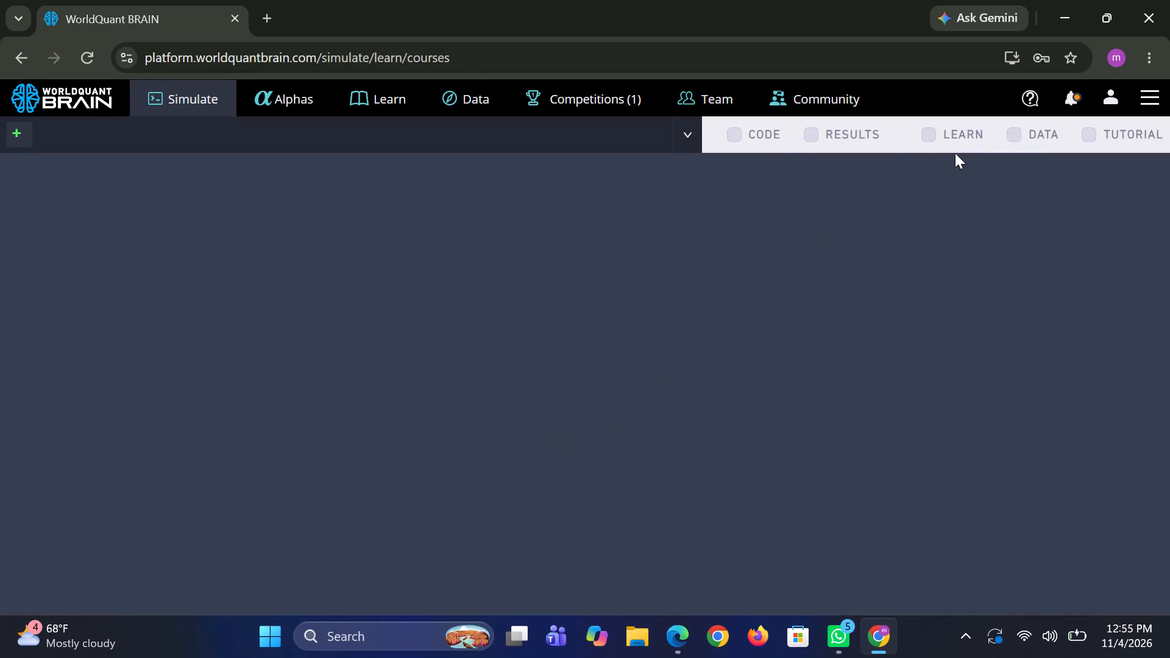
Open the performance page of the user profile to view the submitted and simulated alpha charts.
click(1119, 94)
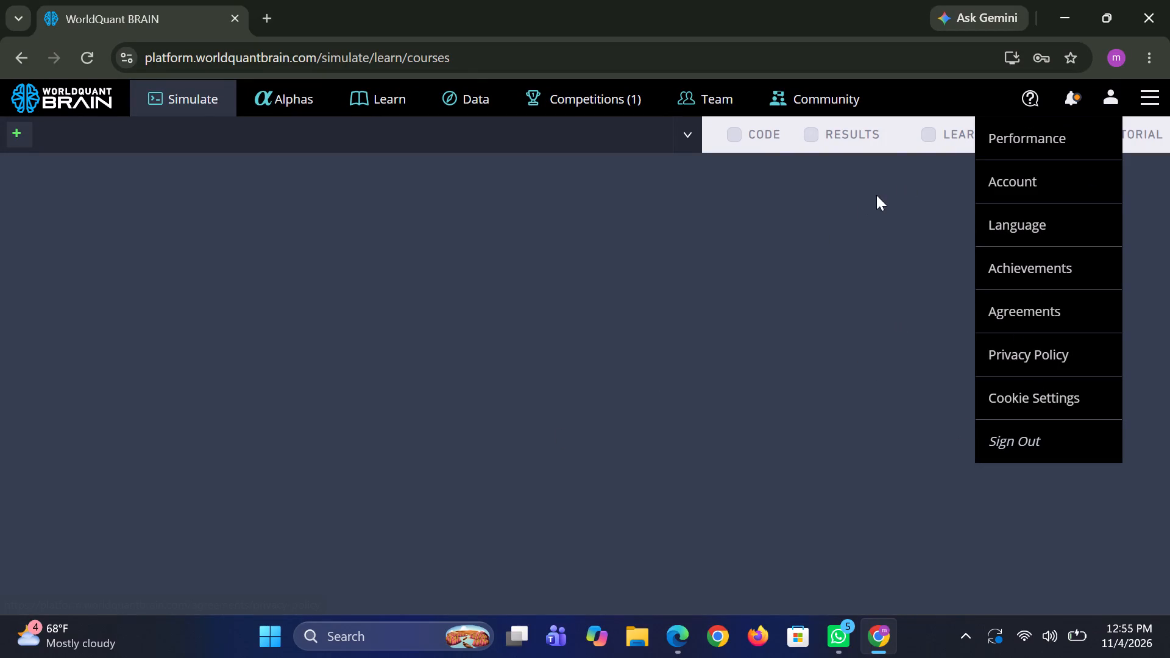
click(826, 265)
click(1038, 142)
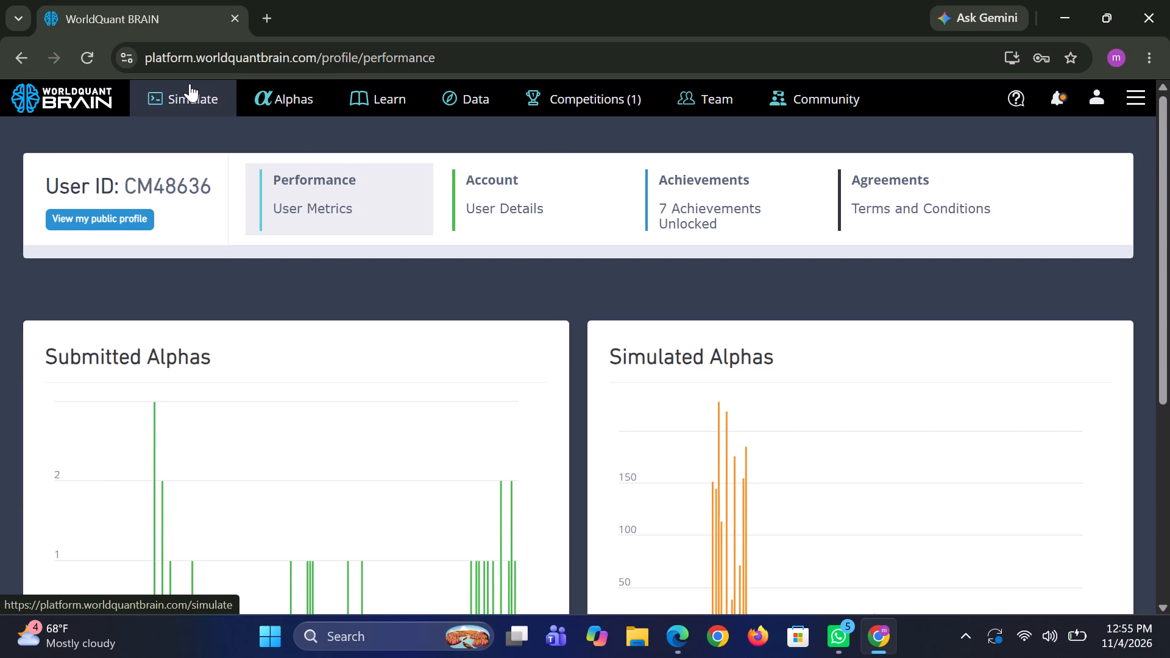
Return to the simulation page and paste the copied ts_count_nans expression with parkinson_volatility_180 and scl12_sentiment_fast_d1 into the empty code editor.
click(183, 87)
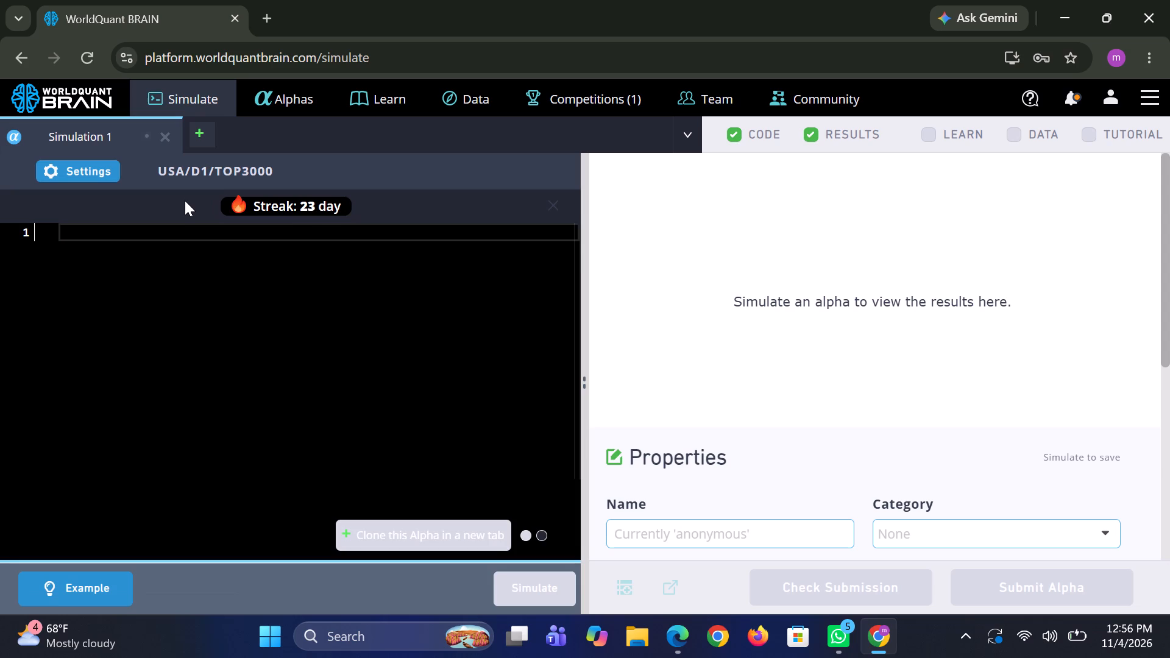
key(ctrl+v)
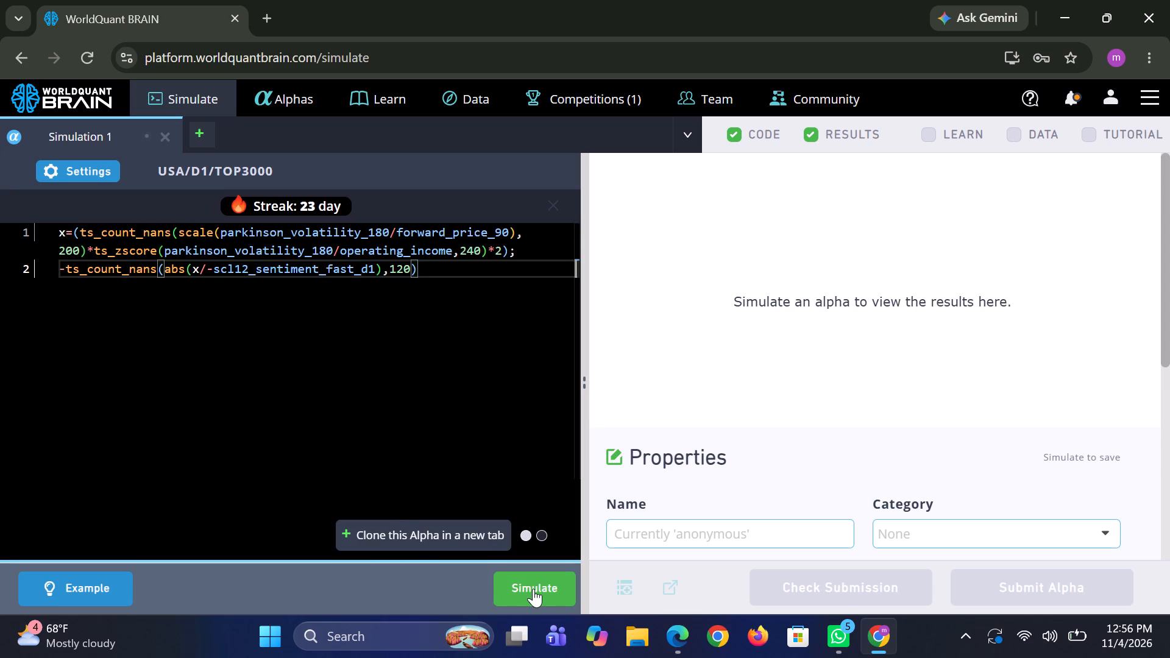
Set the simulation's test period to 0 years and its decay to 7, and apply the settings.
click(82, 160)
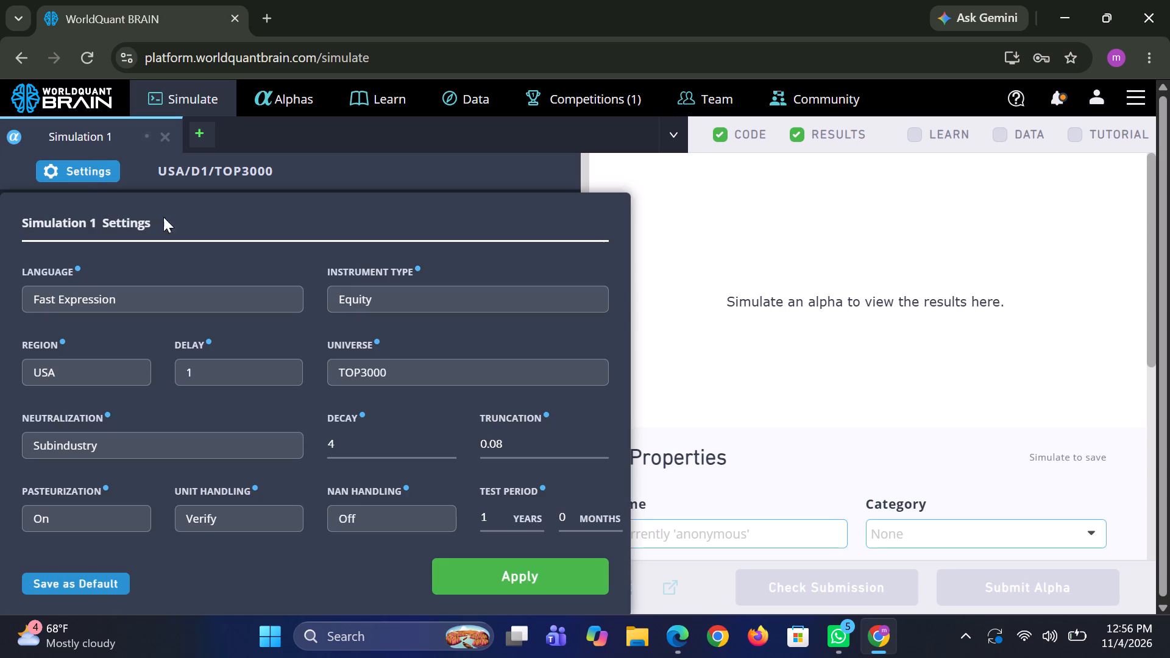
click(507, 512)
key(BackSpace)
key(0)
drag(381, 422, 383, 435)
click(383, 435)
key(BackSpace)
key(7)
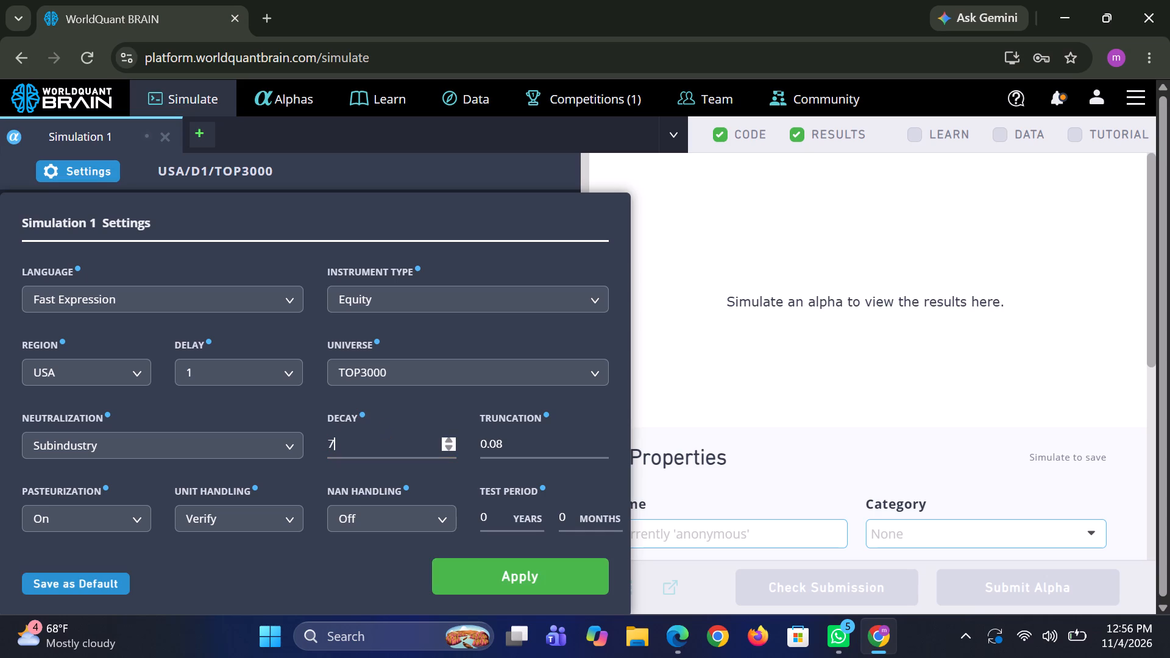
click(489, 575)
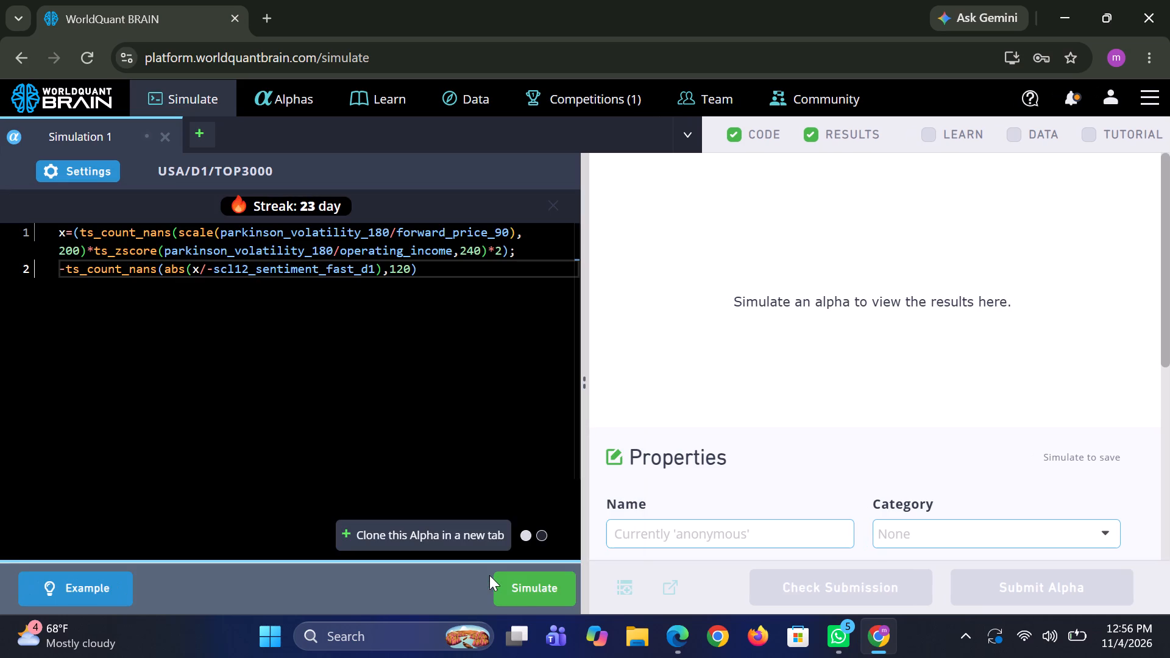
Run the simulation of the pasted ts_count_nans alpha.
click(531, 590)
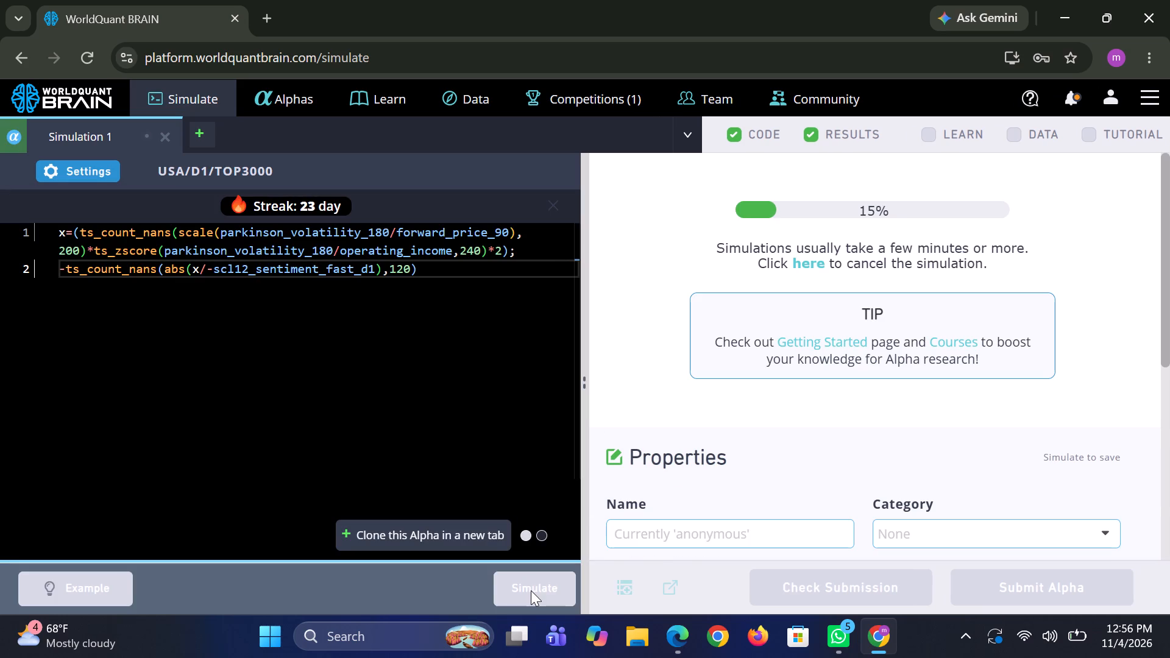
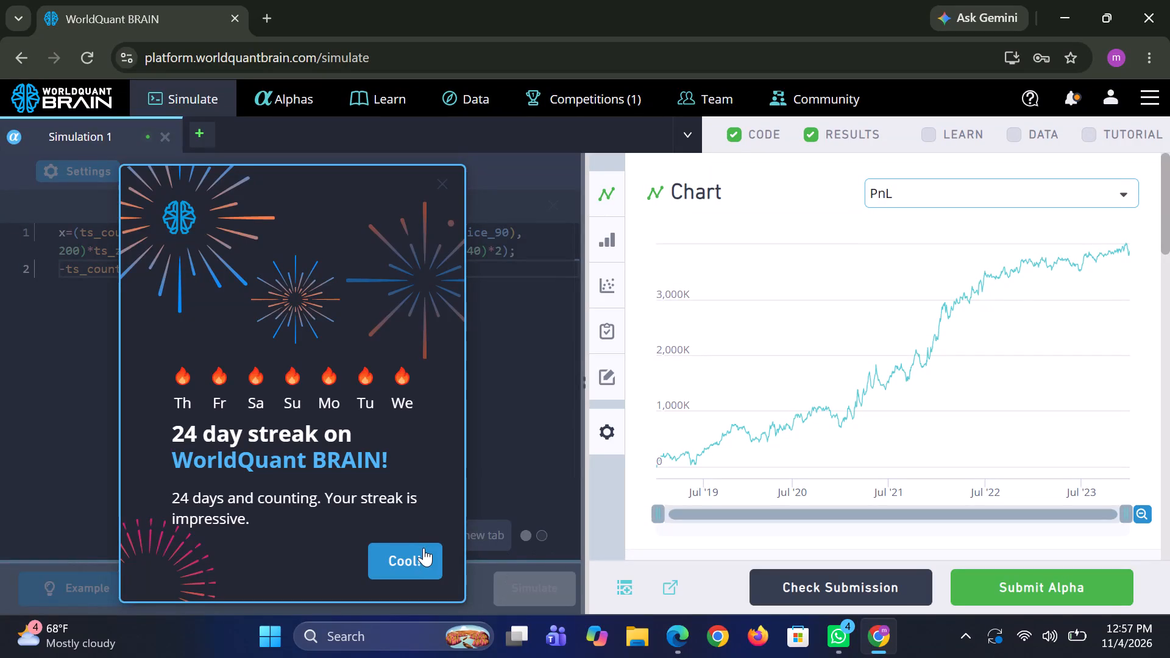
Dismiss the streak pop-up and submit the simulated ts_count_nans alpha.
click(418, 557)
click(971, 578)
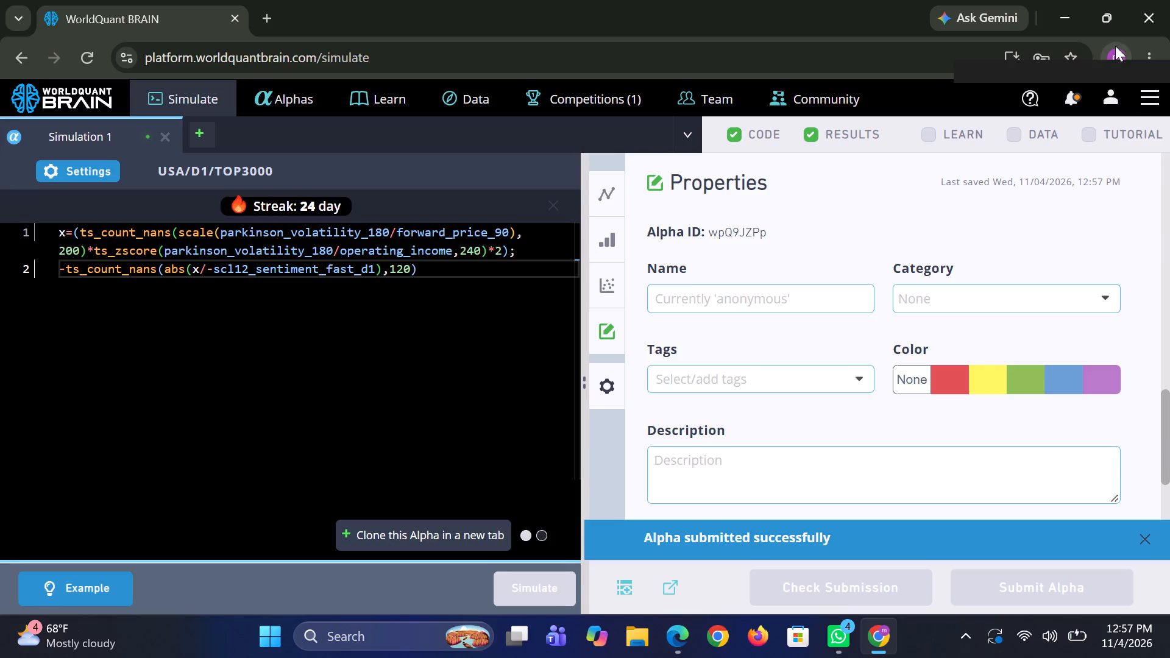
Open the newest "We analyzed your alphas" notification and look over the messages on the Notifications page.
click(1077, 96)
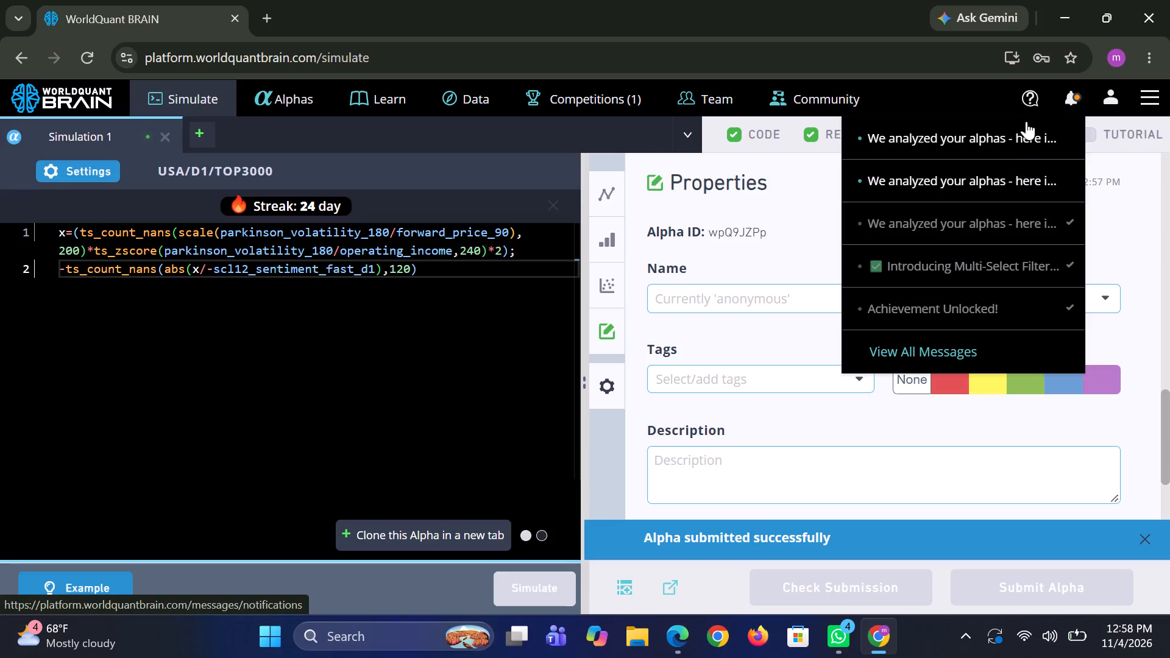
click(1017, 129)
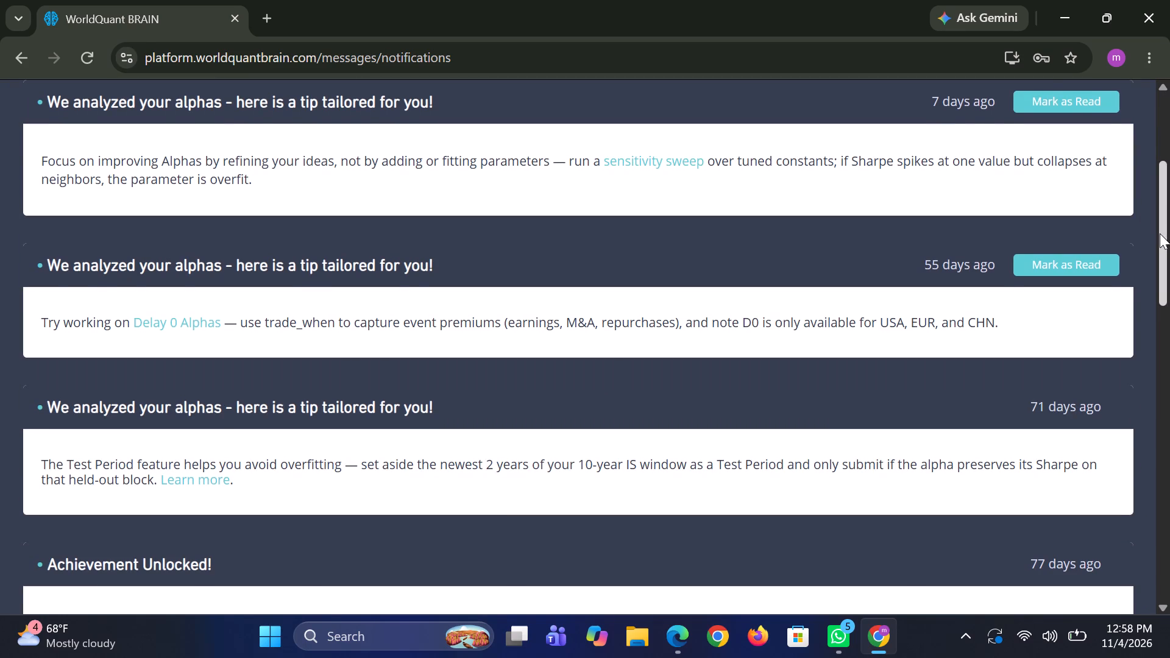
drag(1160, 233, 1139, 111)
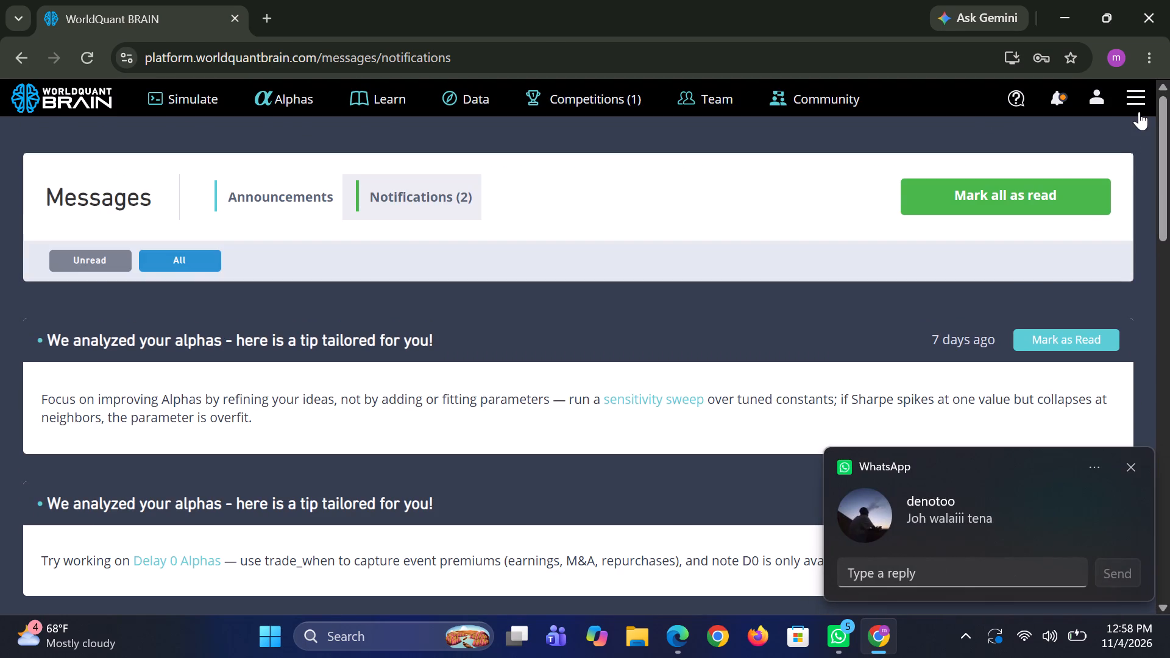
Close the browser window showing the WorldQuant BRAIN notifications.
click(1148, 18)
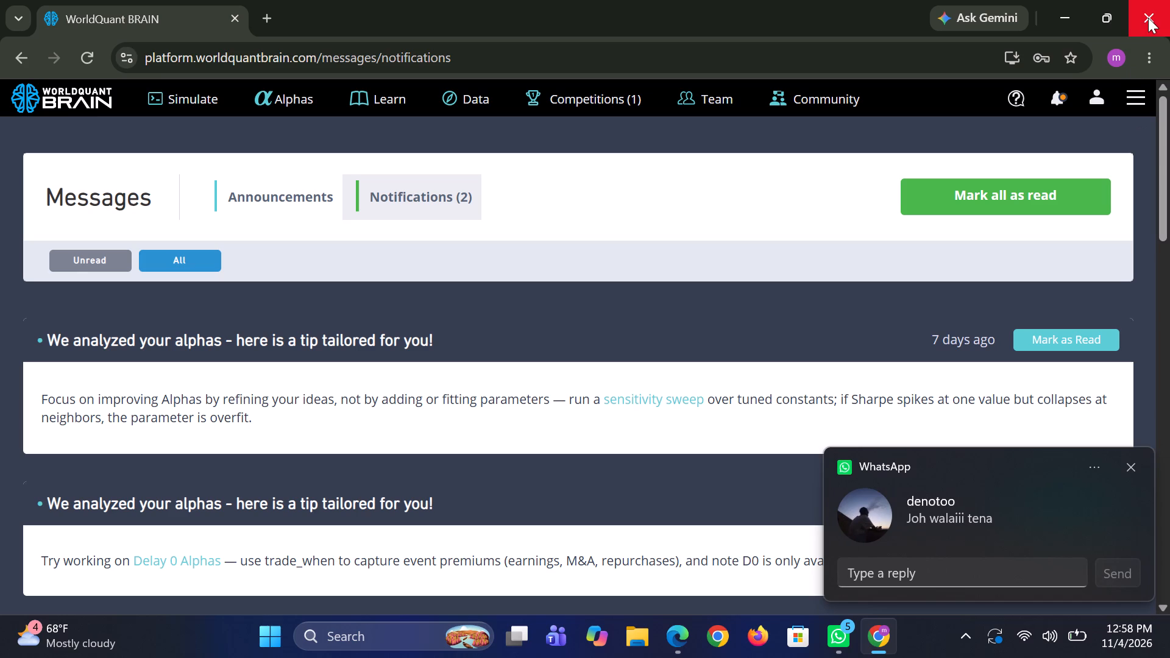
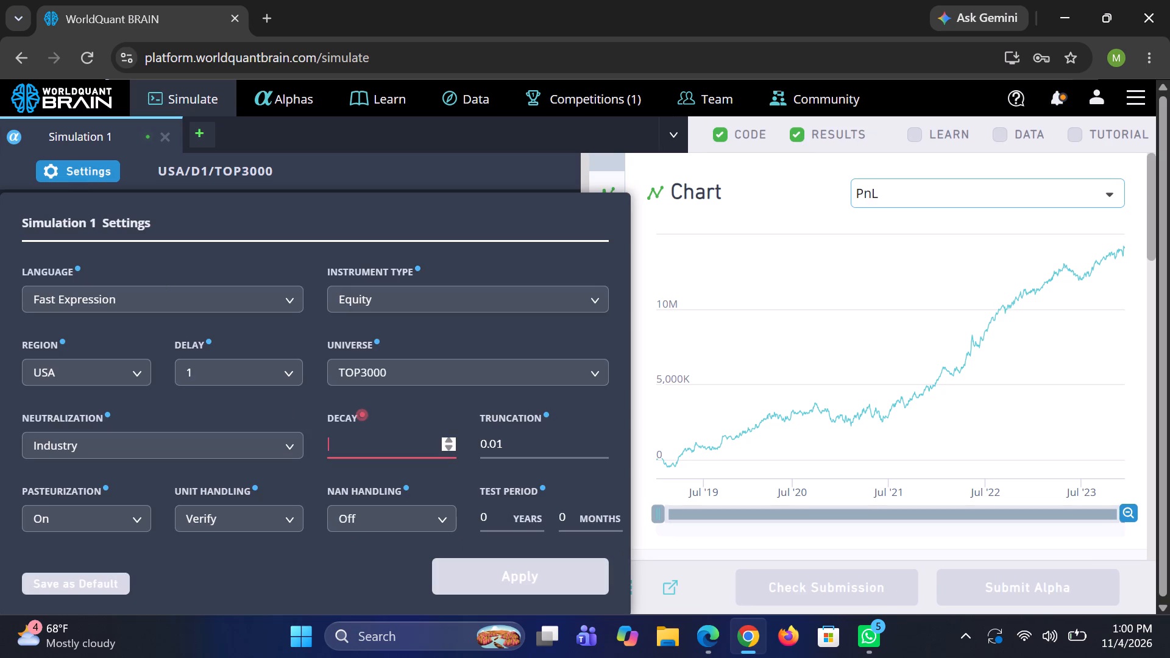
text(12)
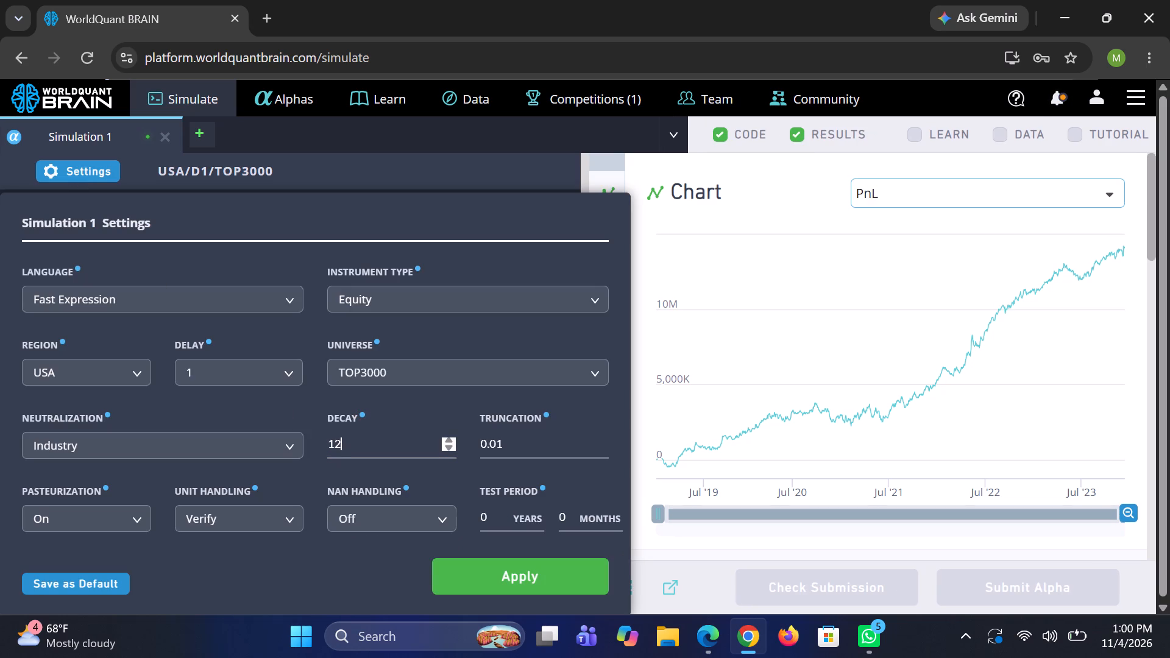
key(BackSpace)
key(0)
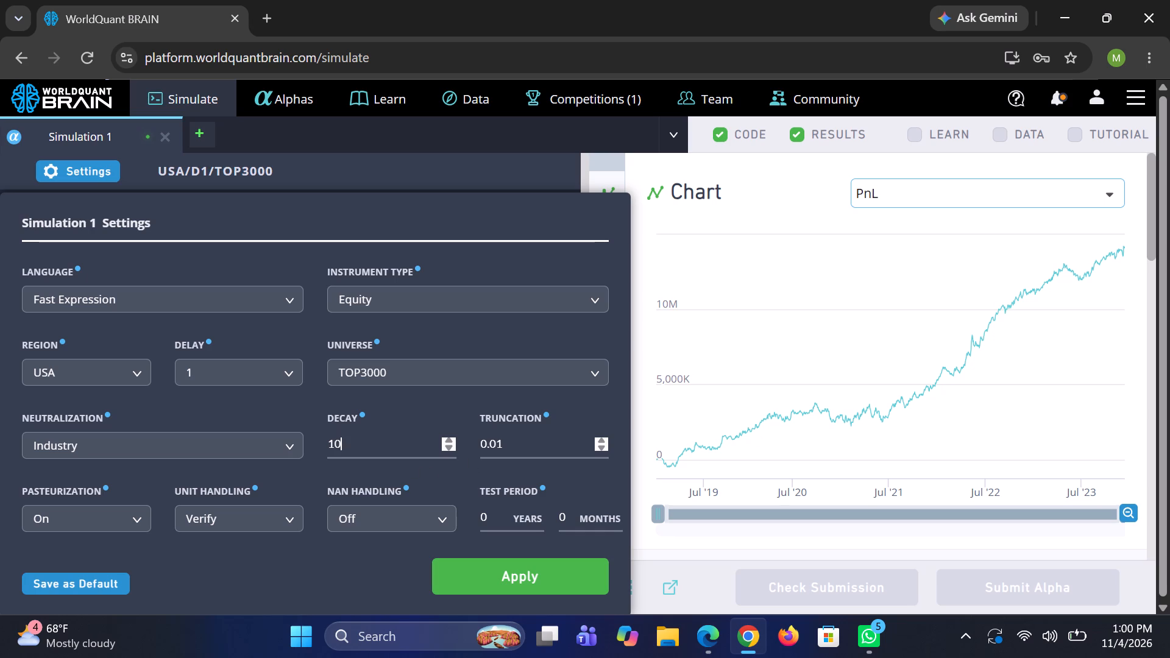
click(299, 444)
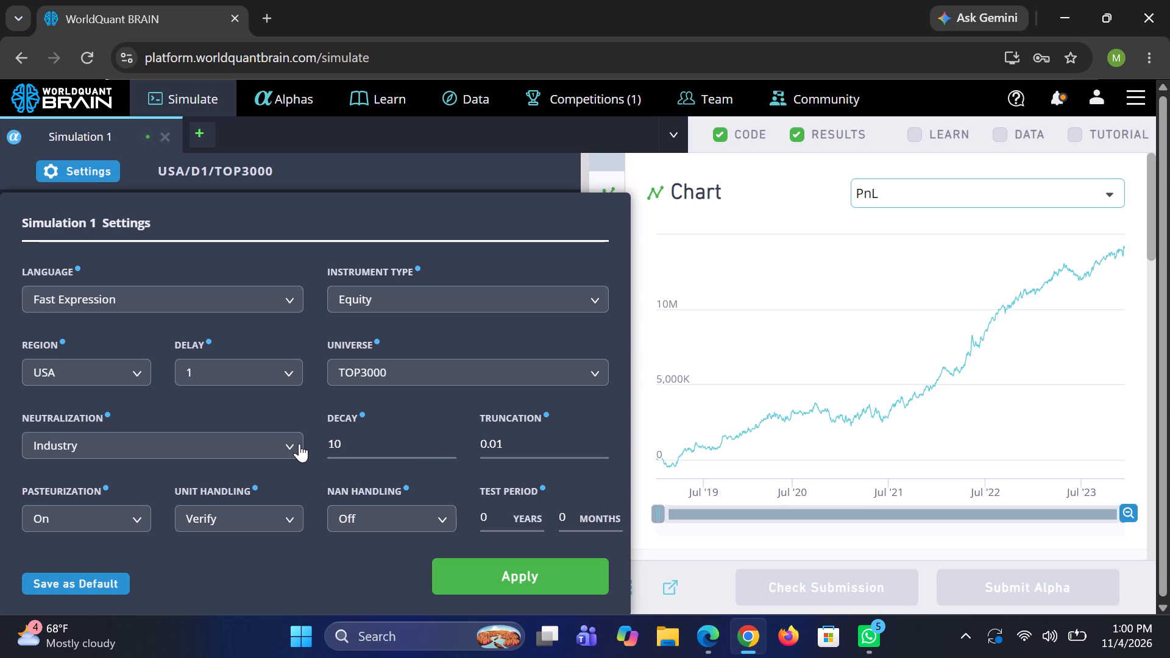
click(177, 525)
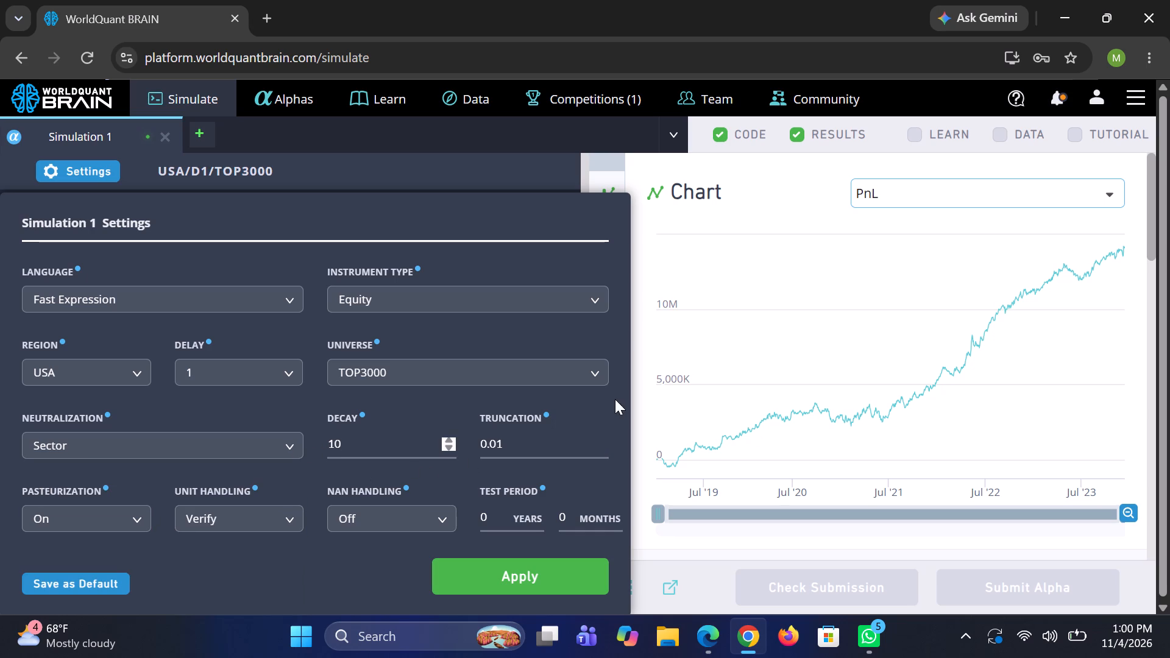
click(593, 381)
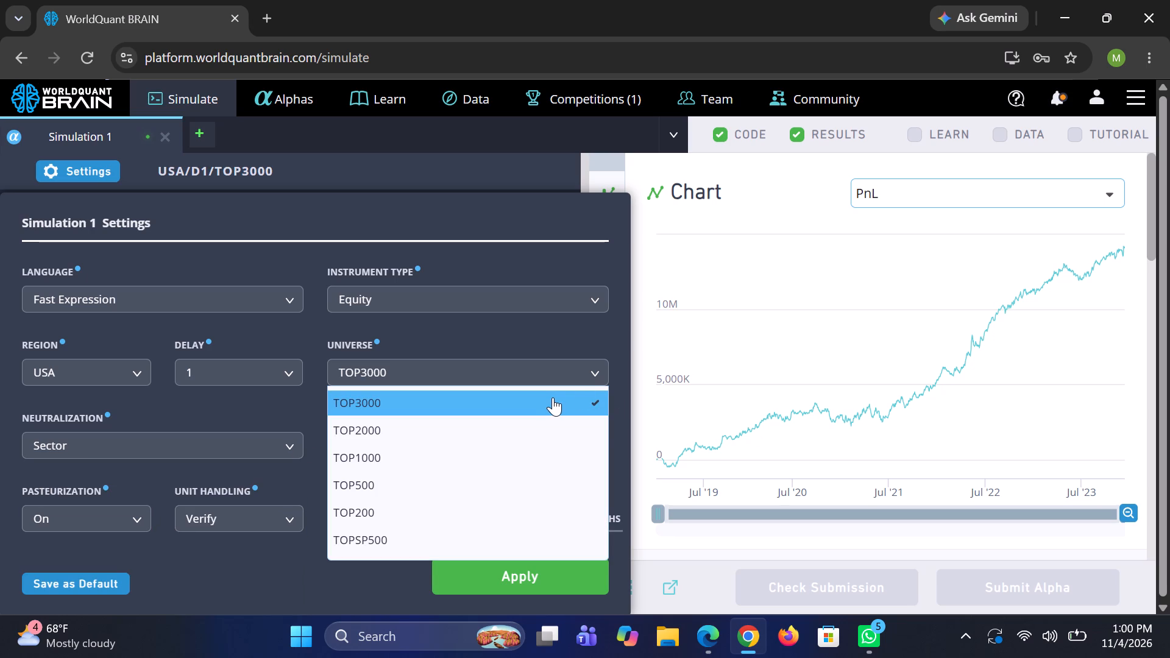
click(516, 422)
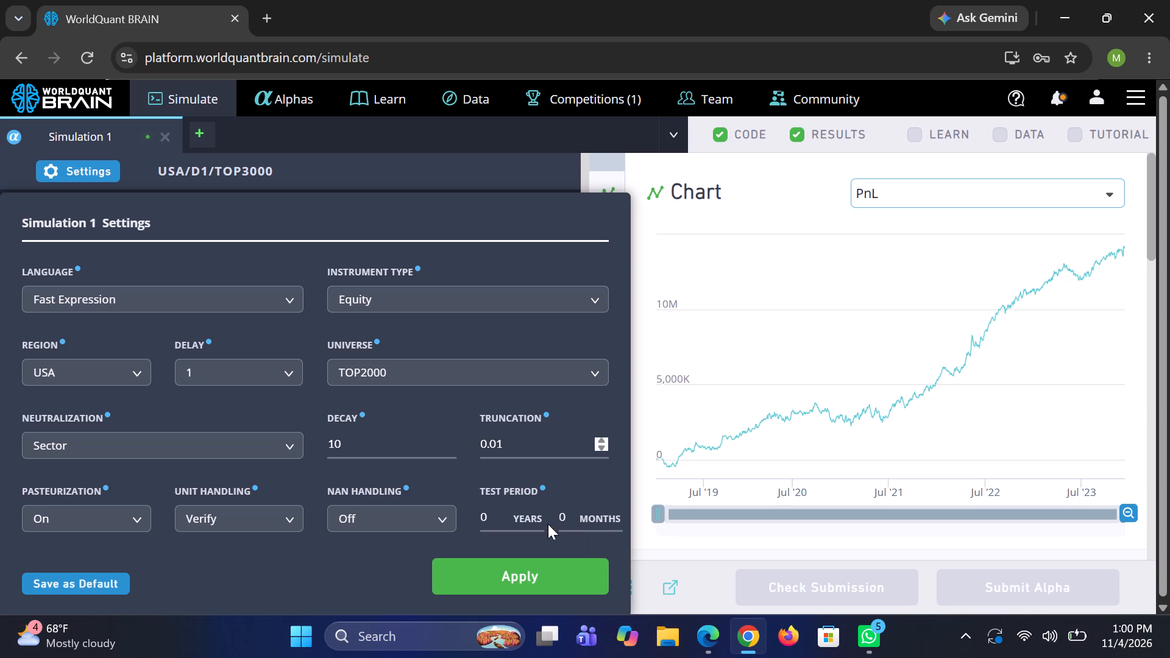
click(526, 585)
click(526, 585)
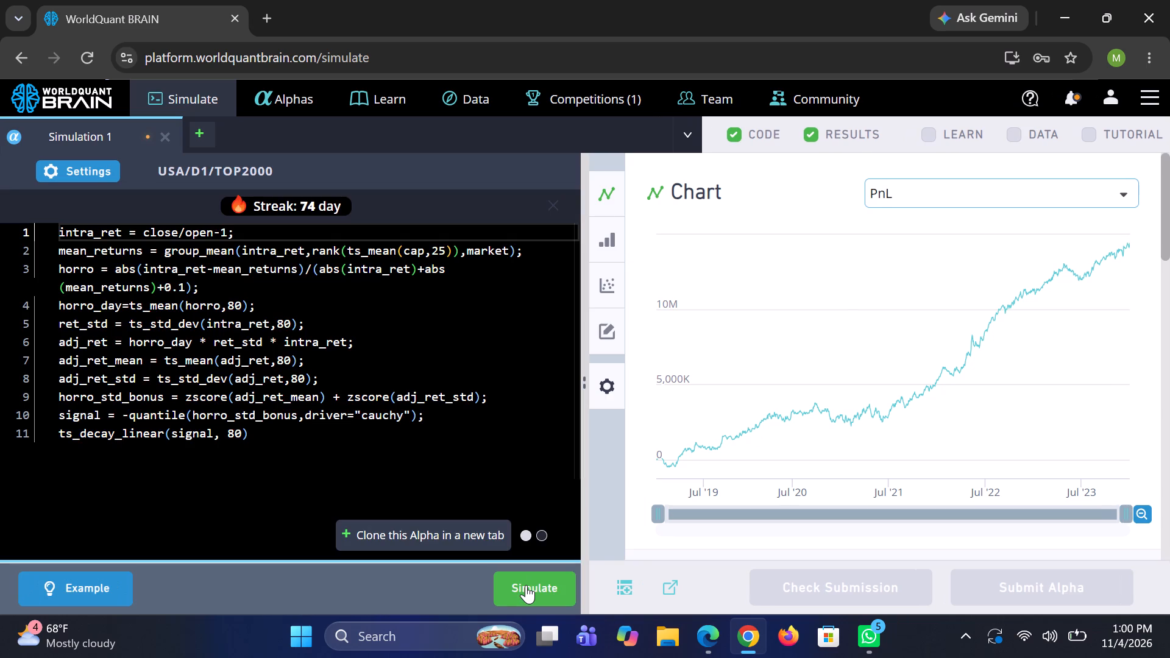
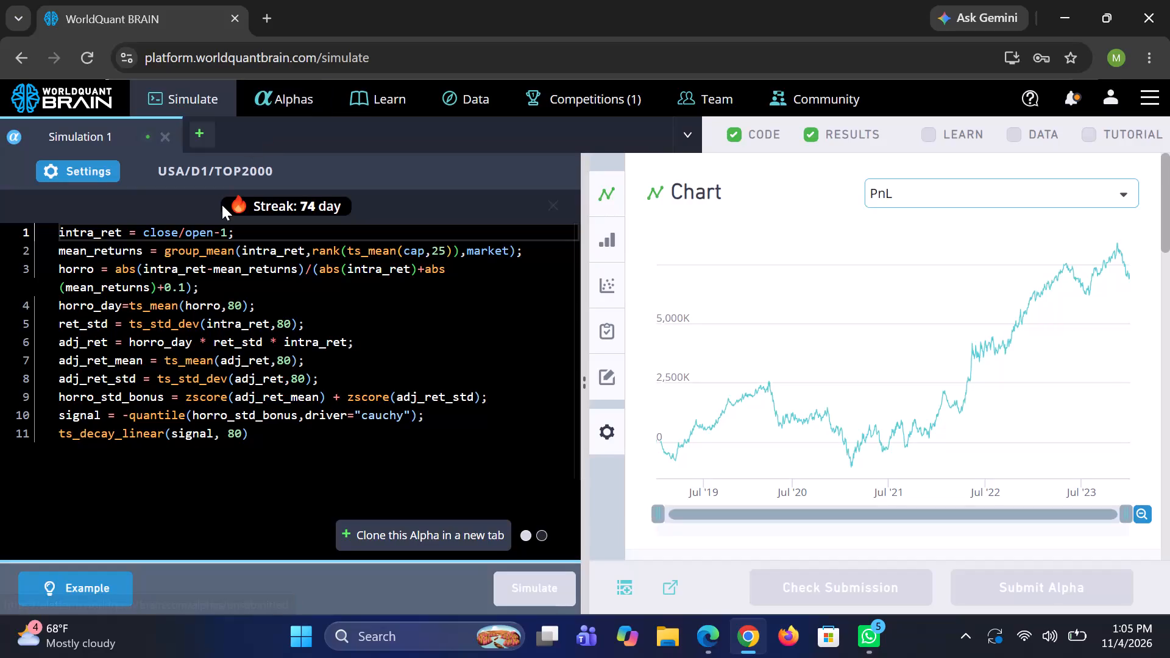
Find the TradingView desktop app through the Windows search and open it.
click(418, 638)
text(tra)
text(din)
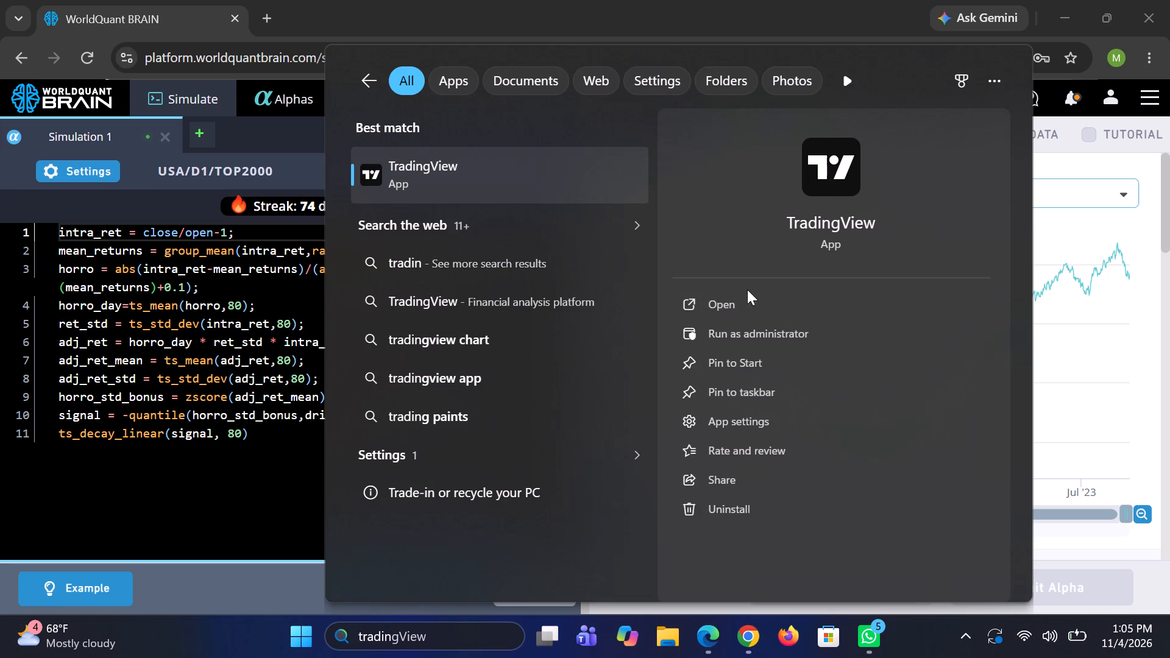
click(734, 302)
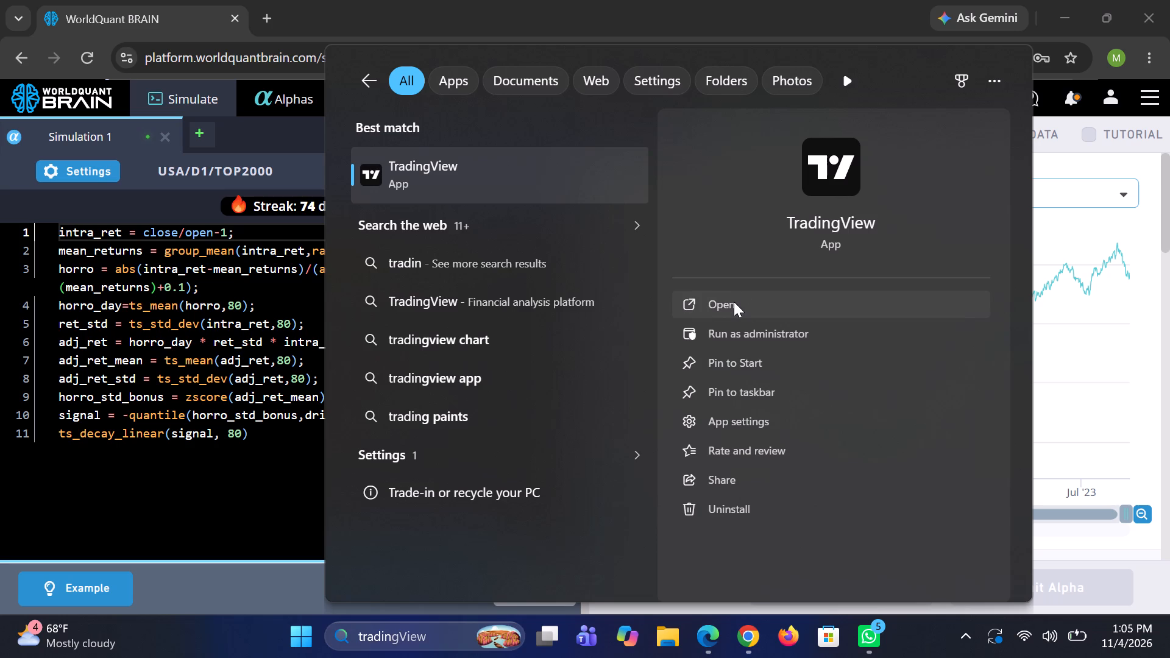
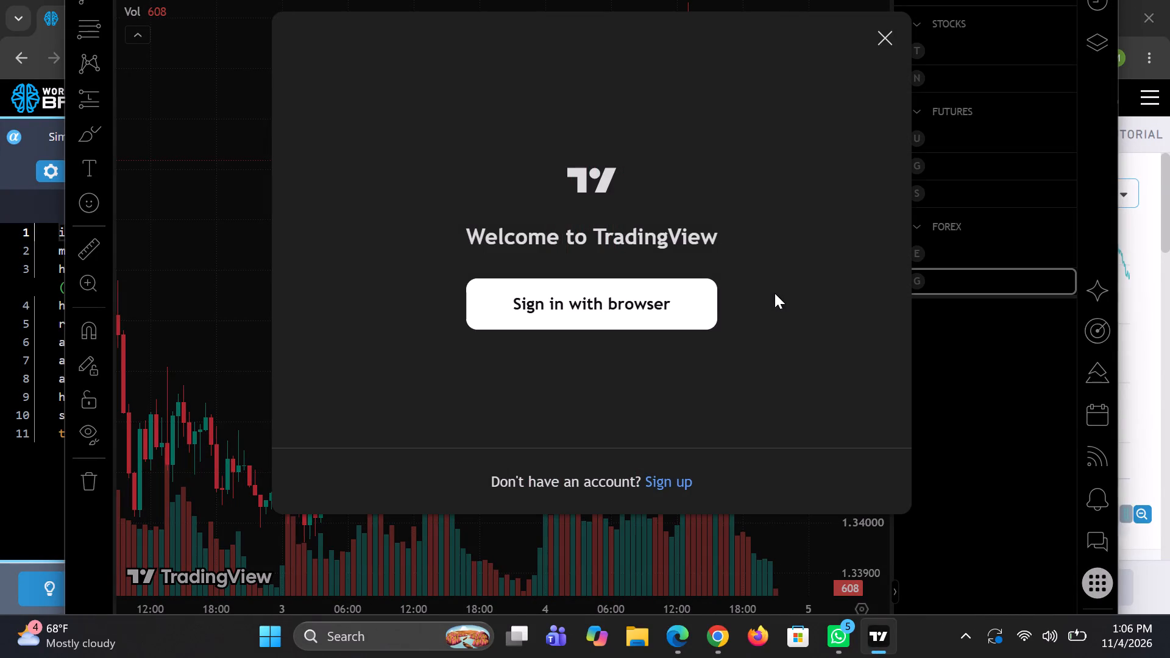
Dismiss the TradingView sign-in prompt.
click(877, 36)
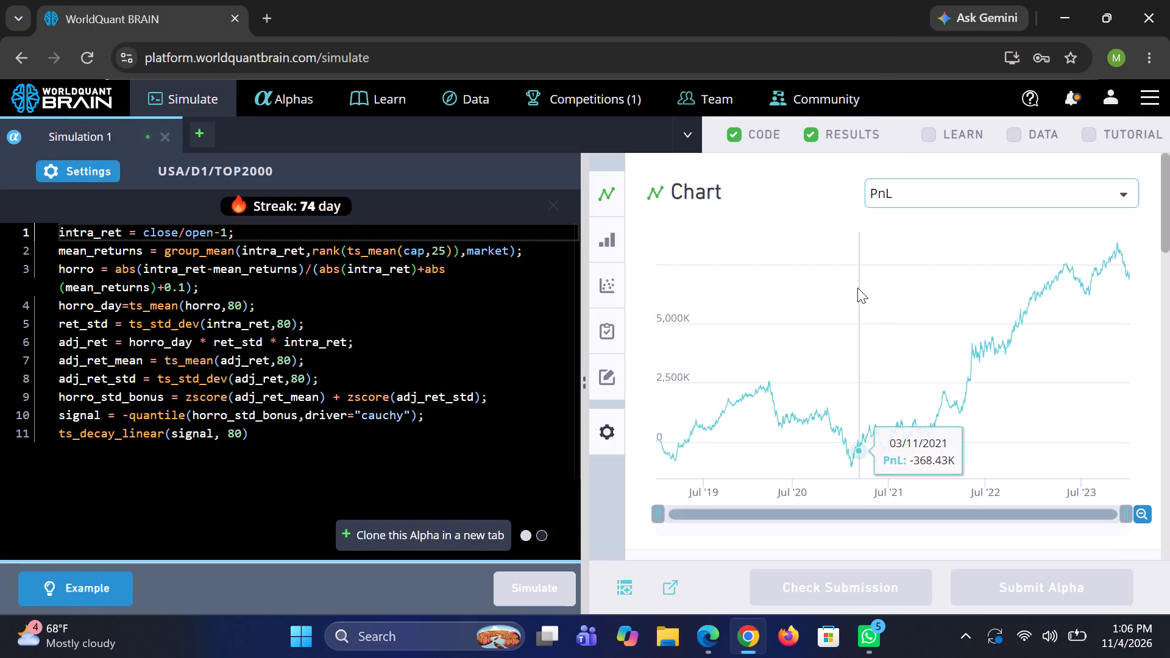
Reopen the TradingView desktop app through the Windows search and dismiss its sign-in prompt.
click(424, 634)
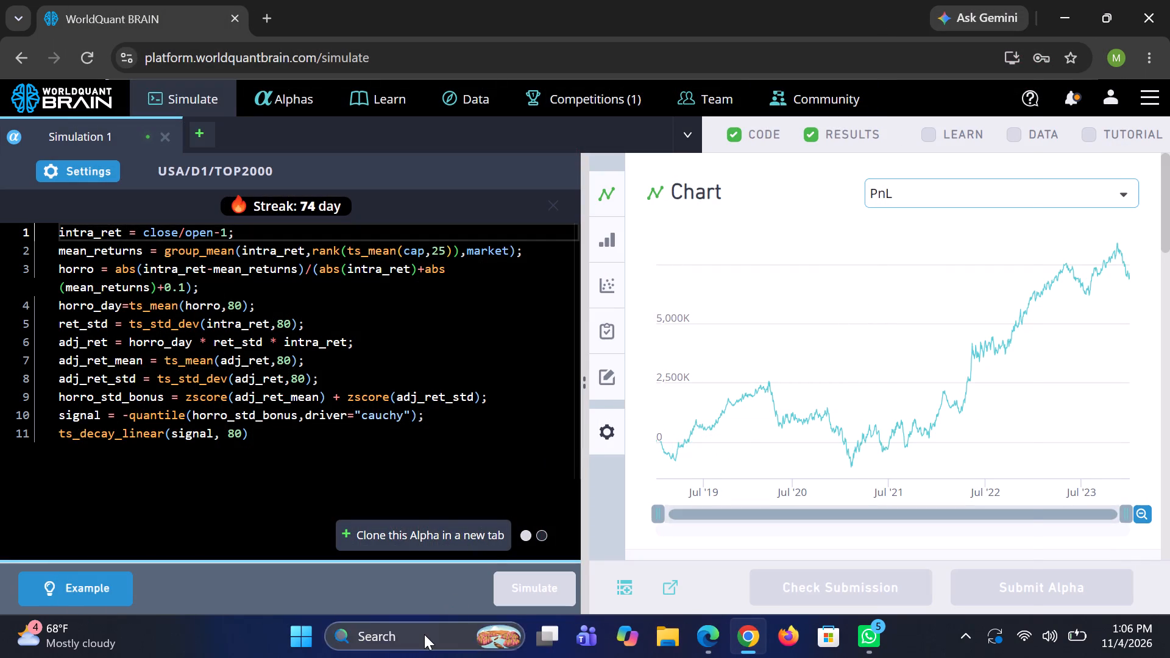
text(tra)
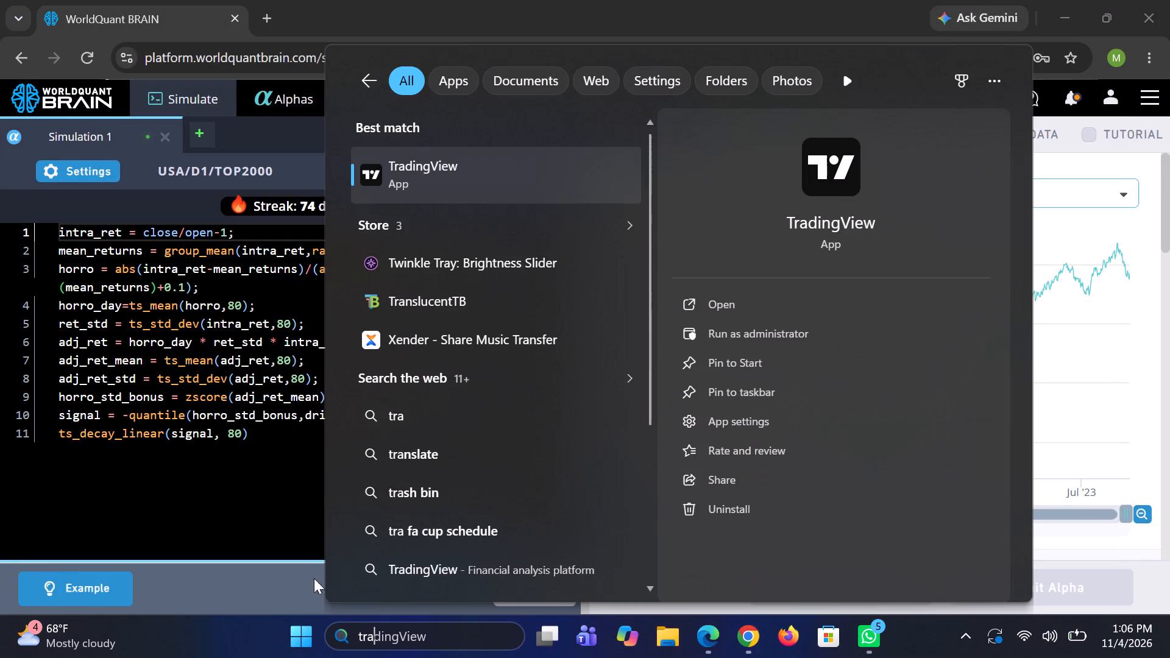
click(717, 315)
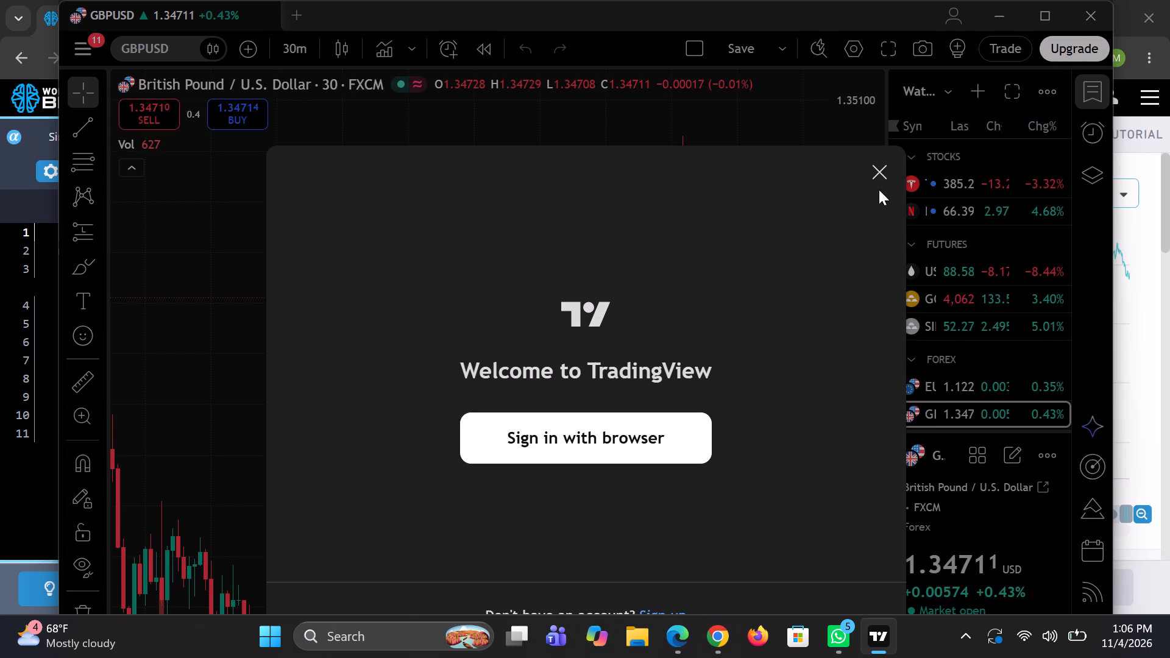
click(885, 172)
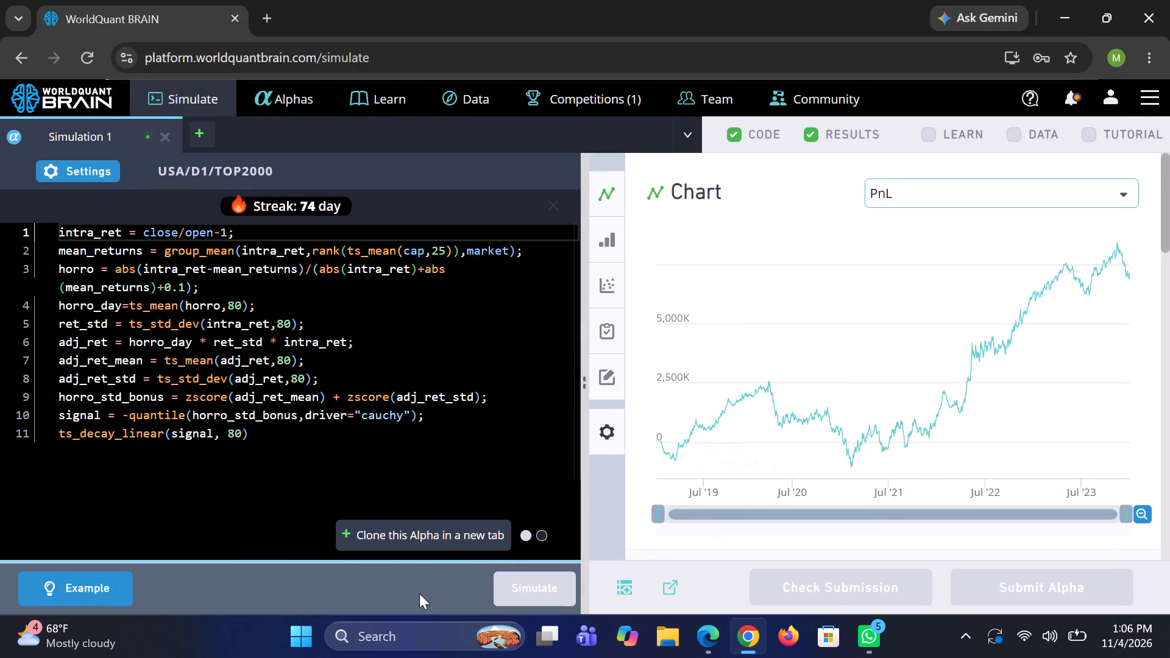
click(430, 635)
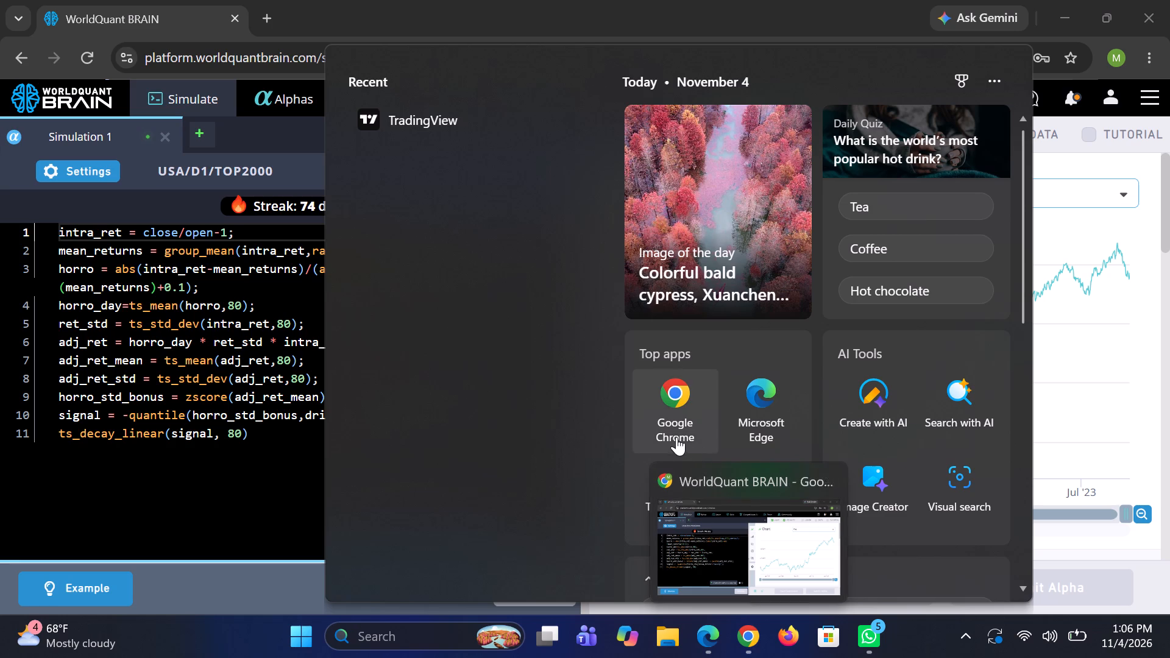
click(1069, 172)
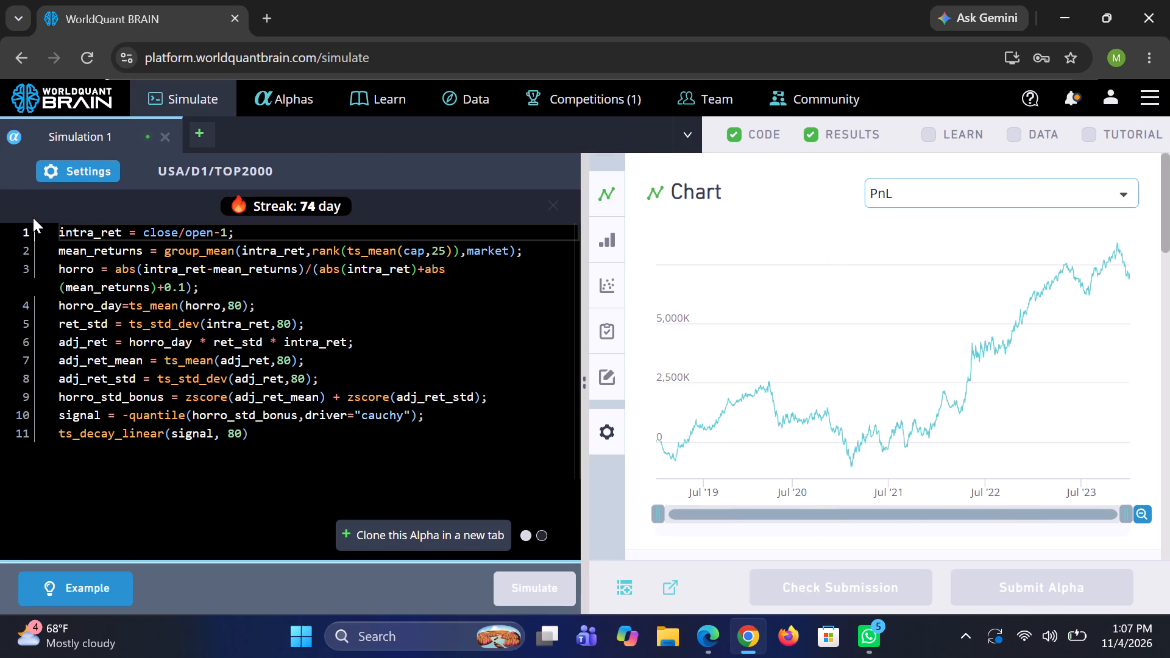
Apply Simulation 1 settings with universe TOP500, Market neutralization, decay 8 and truncation 0.05.
click(92, 175)
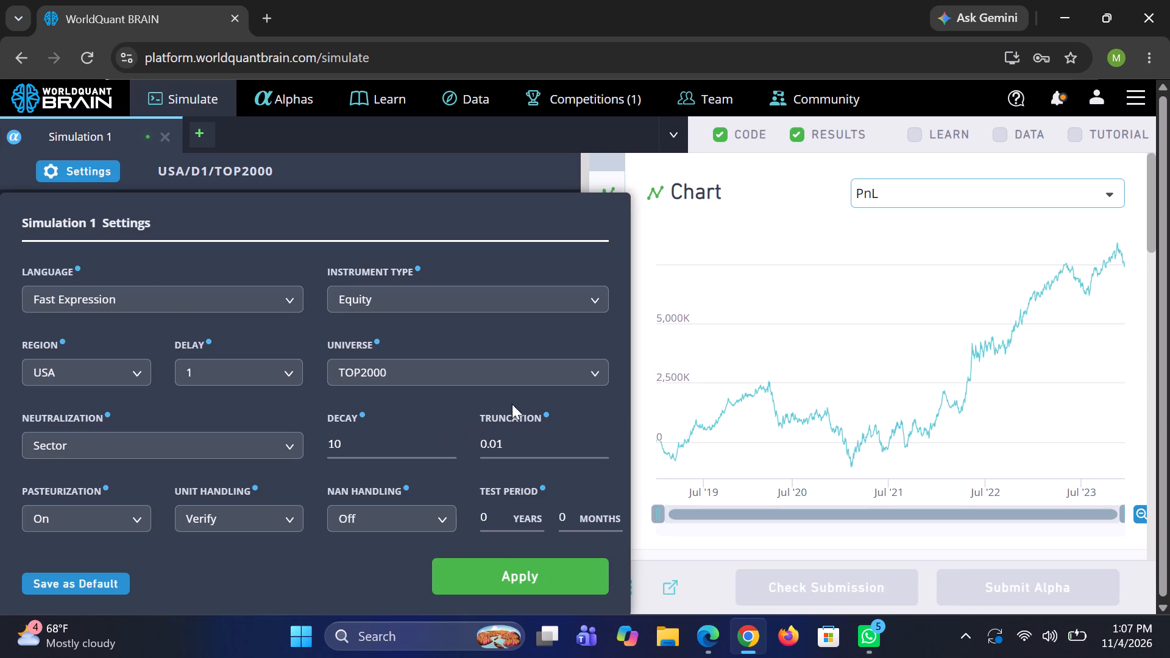
click(598, 374)
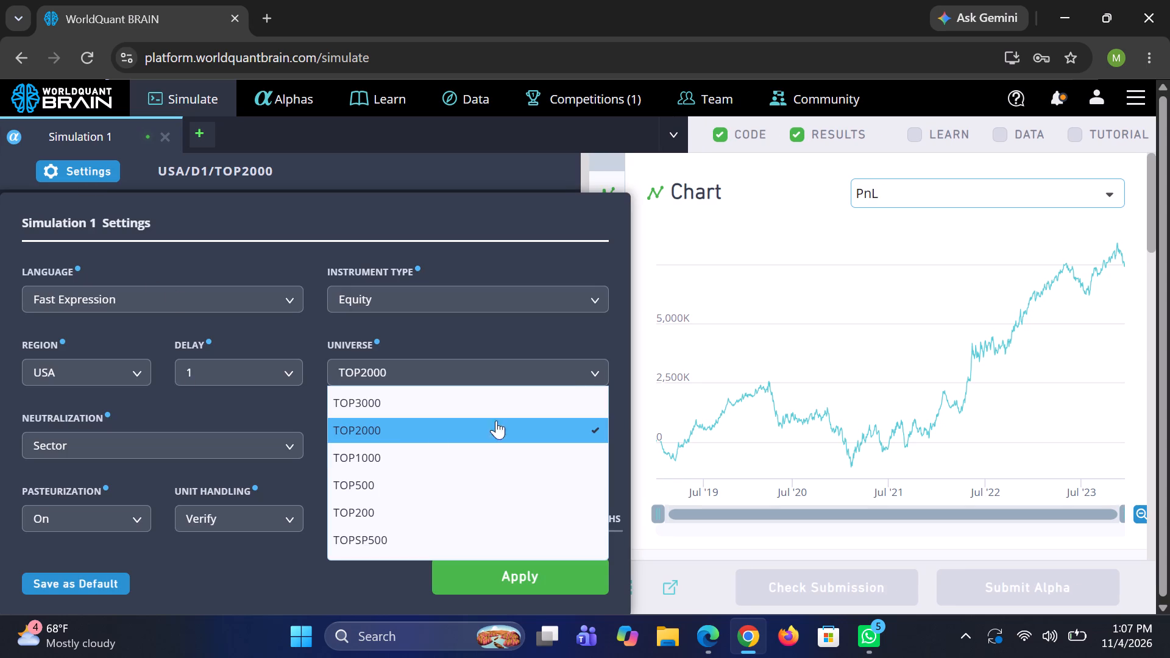
click(385, 480)
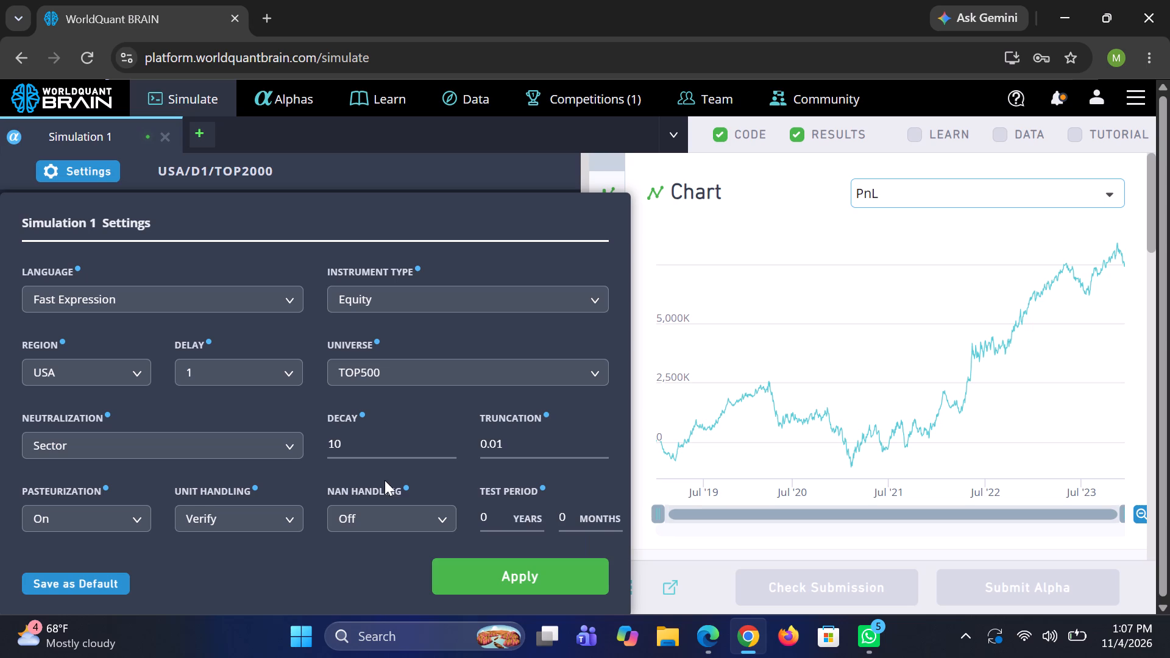
click(293, 453)
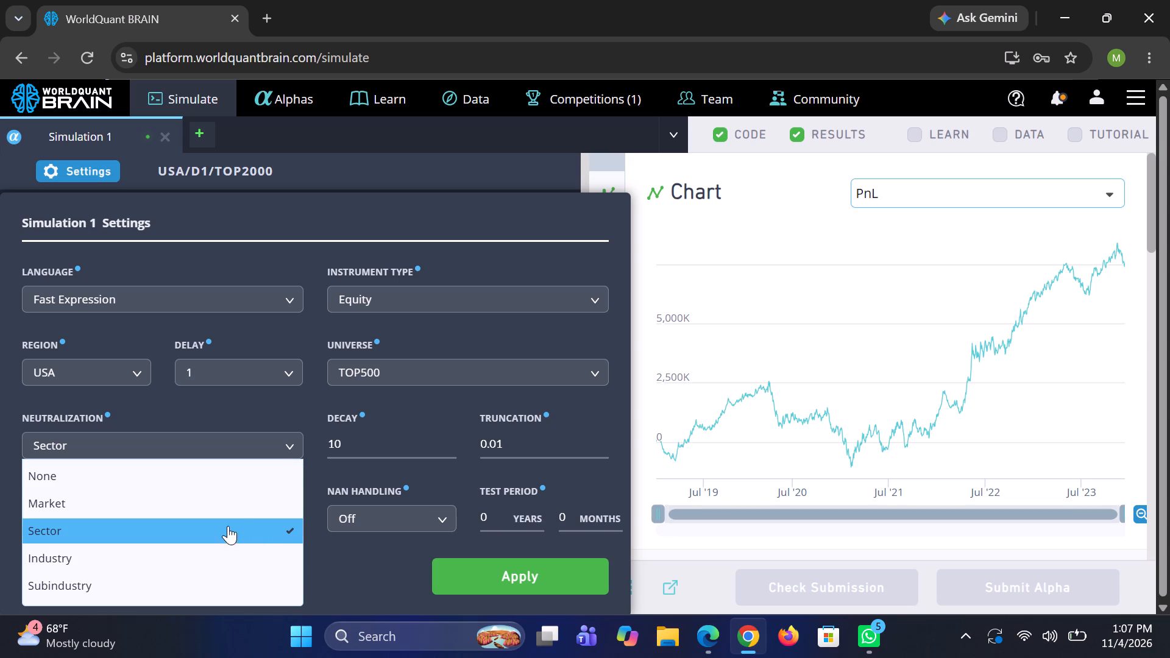
click(238, 501)
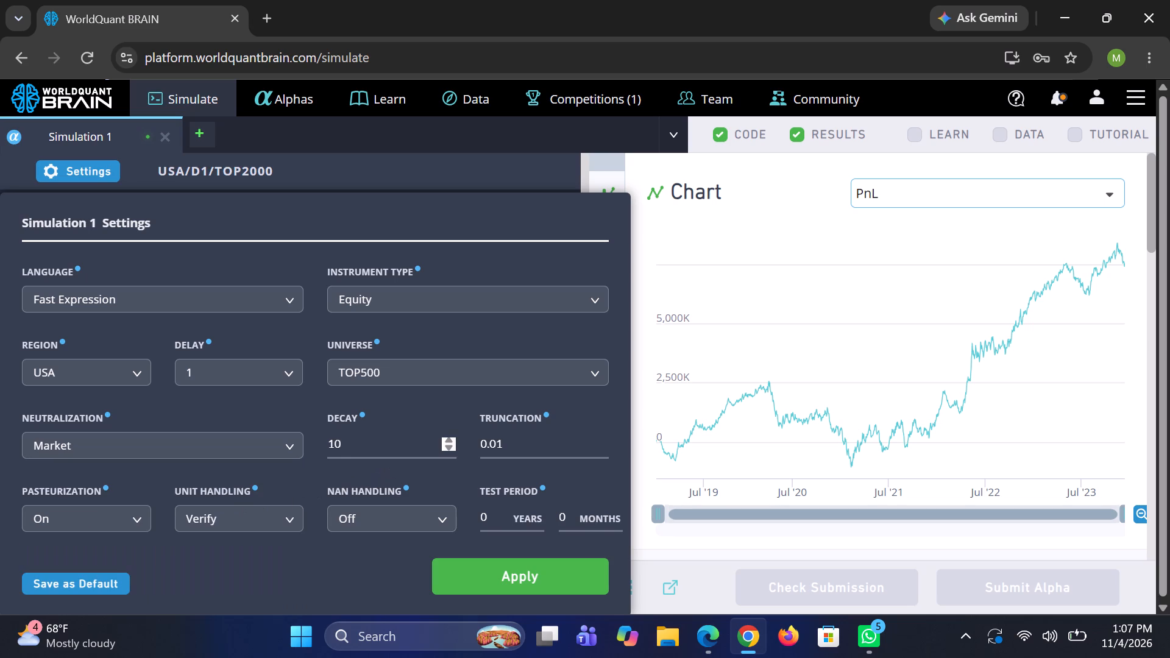
click(385, 447)
key(BackSpace)
key(BackSpace)
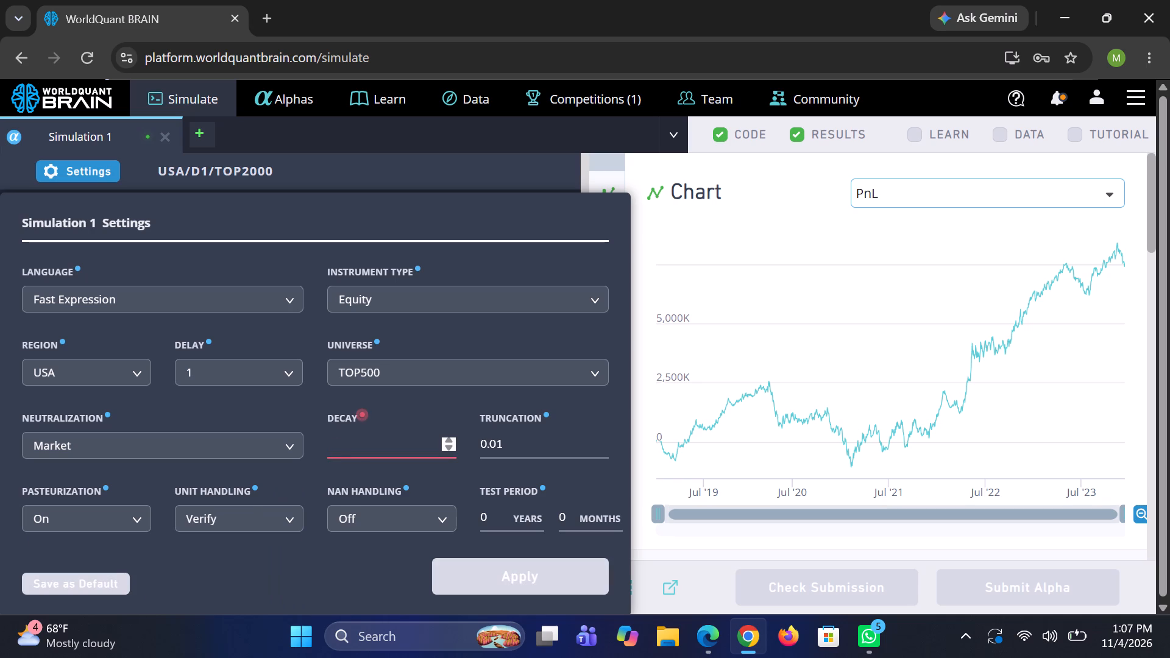
key(8)
click(528, 446)
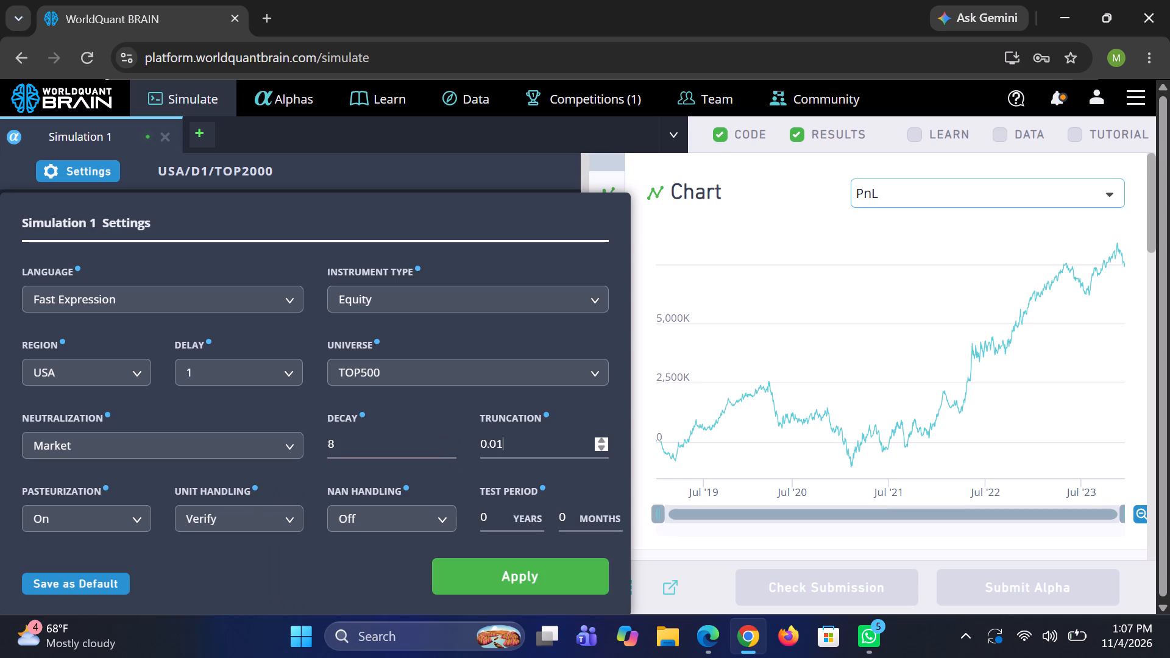
key(BackSpace)
key(5)
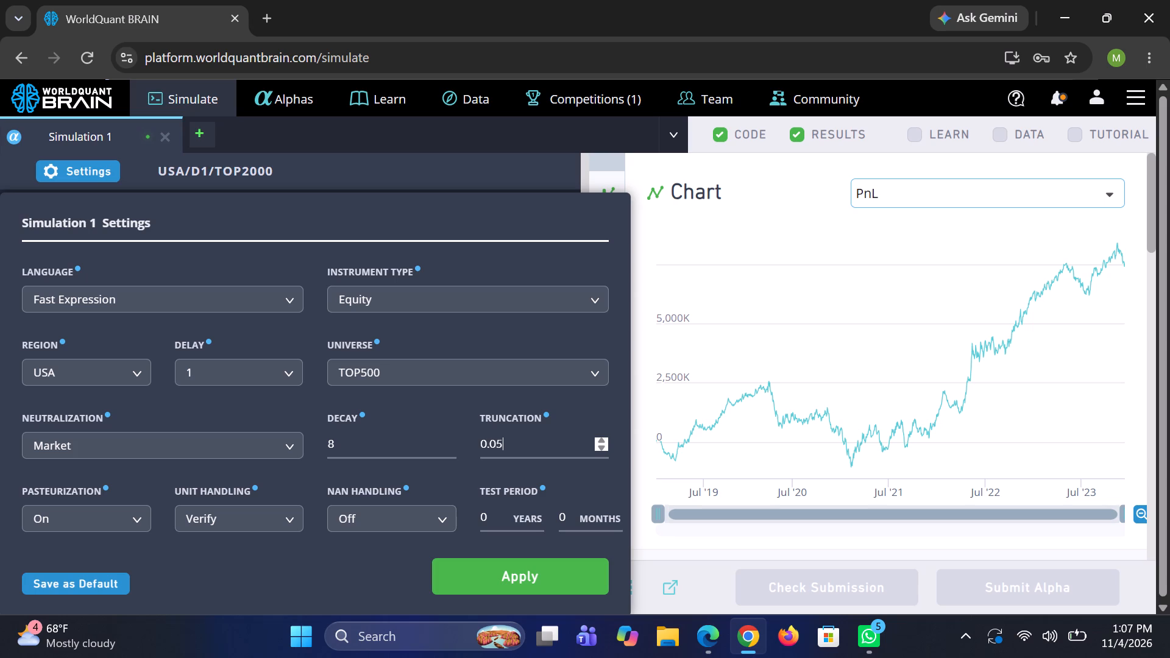
click(550, 579)
Simulate the current alpha expression with the applied settings.
click(543, 576)
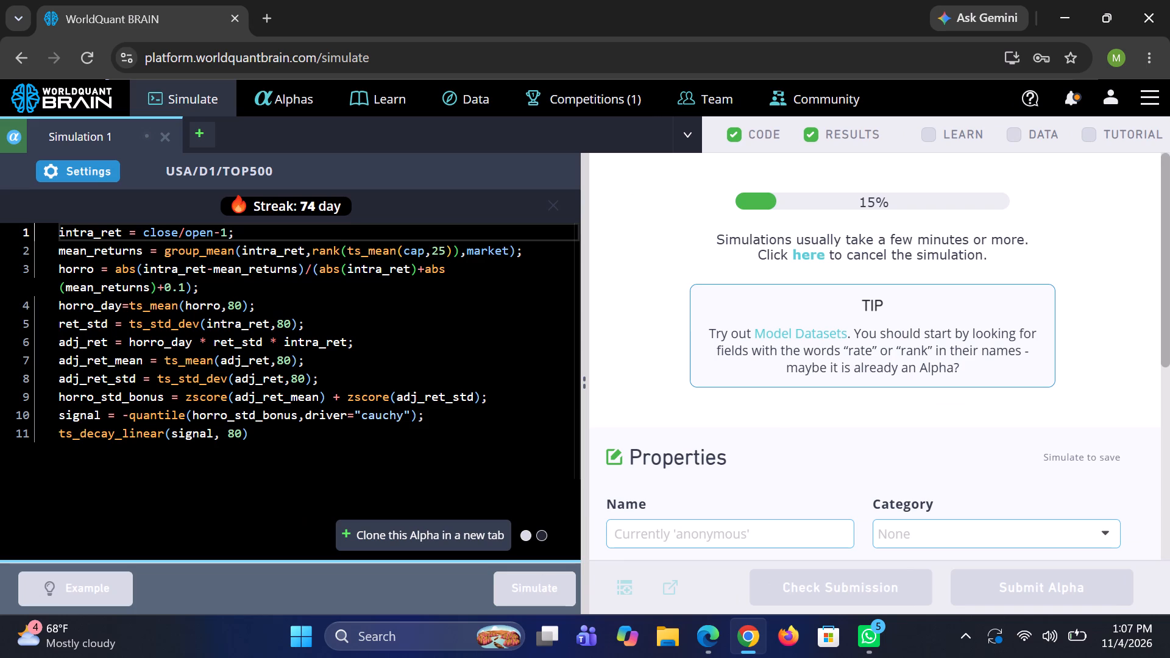
Open the list of submitted alphas in the Alphas section.
click(299, 97)
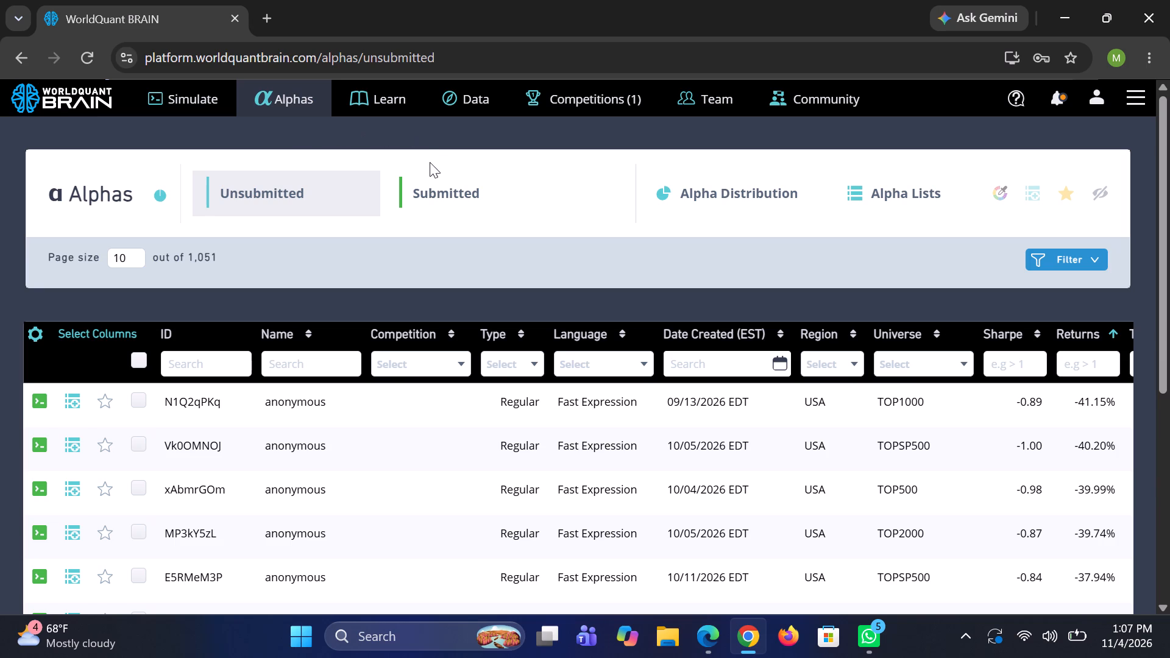
click(445, 193)
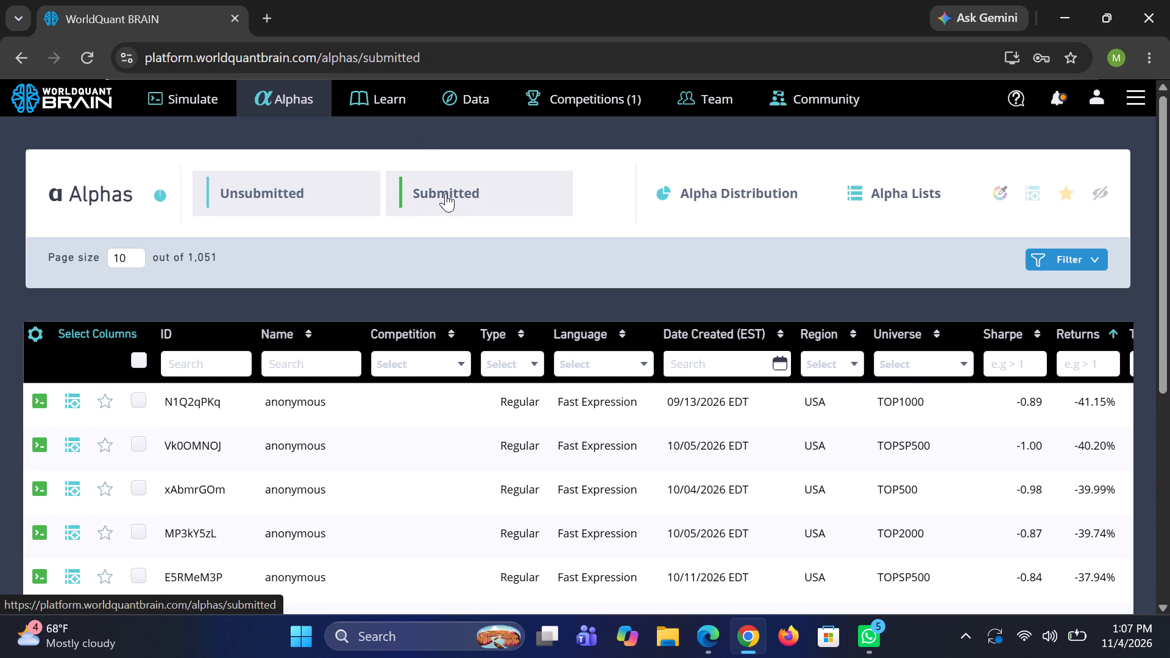